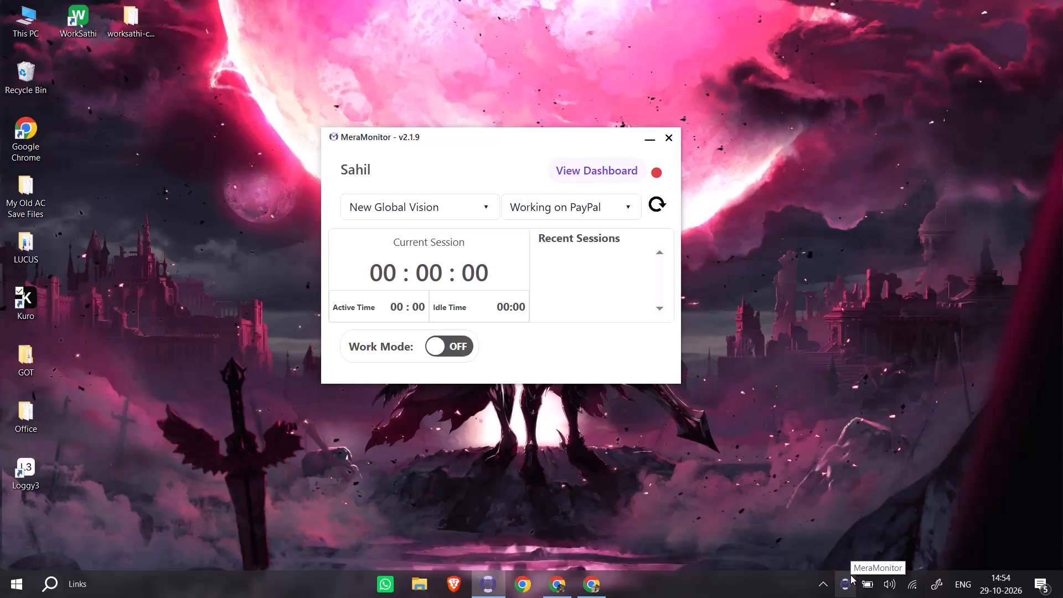
# Turn on Work Mode to start the session timer for the New Global Vision project's Working on PayPal task.
pyautogui.scroll(1, 850, 575)
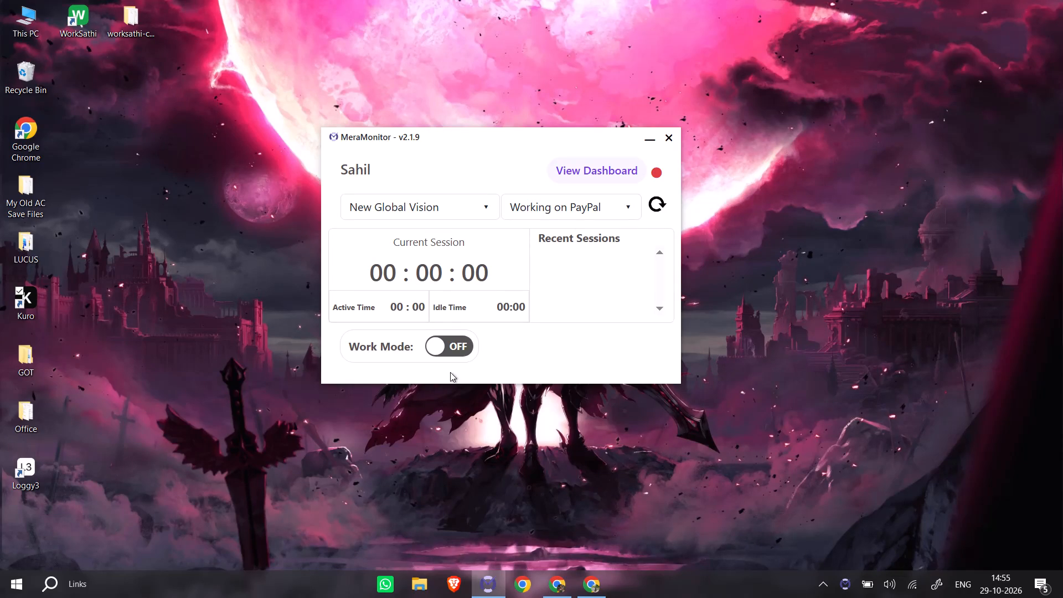
pyautogui.click(469, 335)
pyautogui.click(467, 343)
# Switch to the Chrome window holding the Performance_Dashboard_2026_Final_ spreadsheet.
pyautogui.click(601, 590)
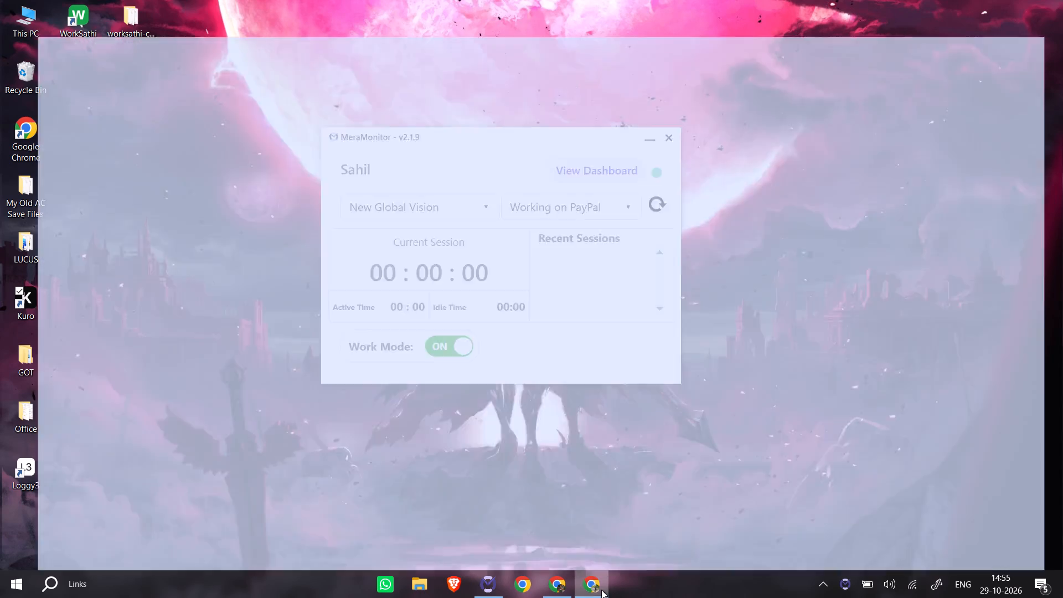
pyautogui.click(568, 580)
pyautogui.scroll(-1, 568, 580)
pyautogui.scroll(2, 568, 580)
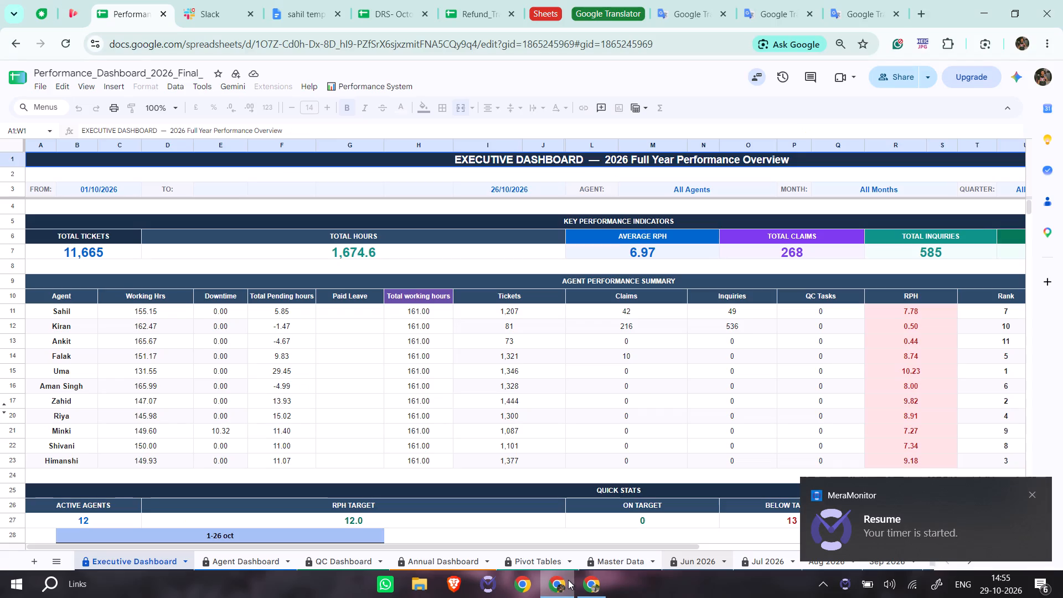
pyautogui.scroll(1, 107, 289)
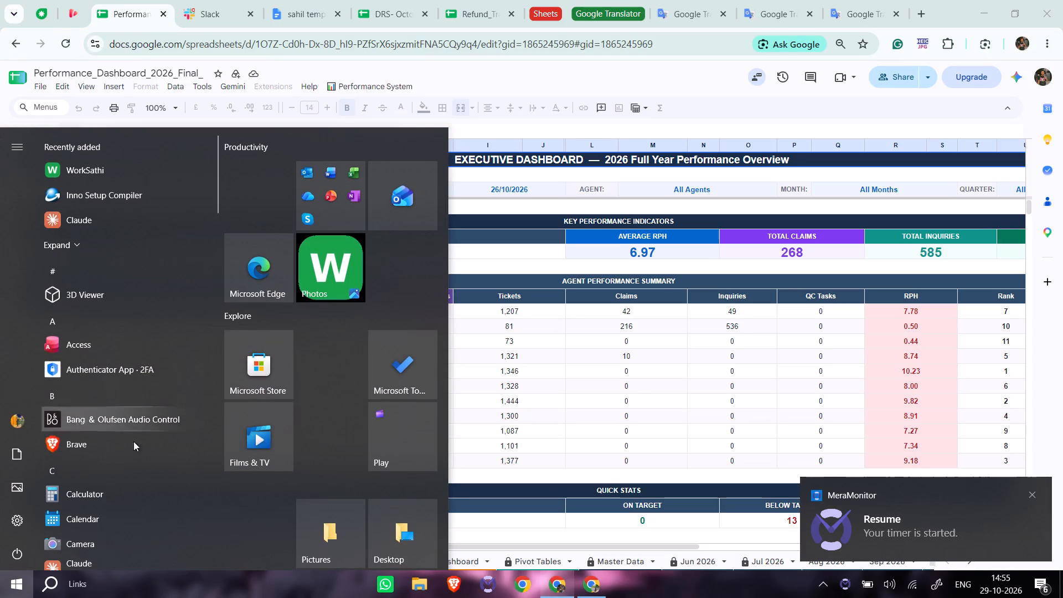
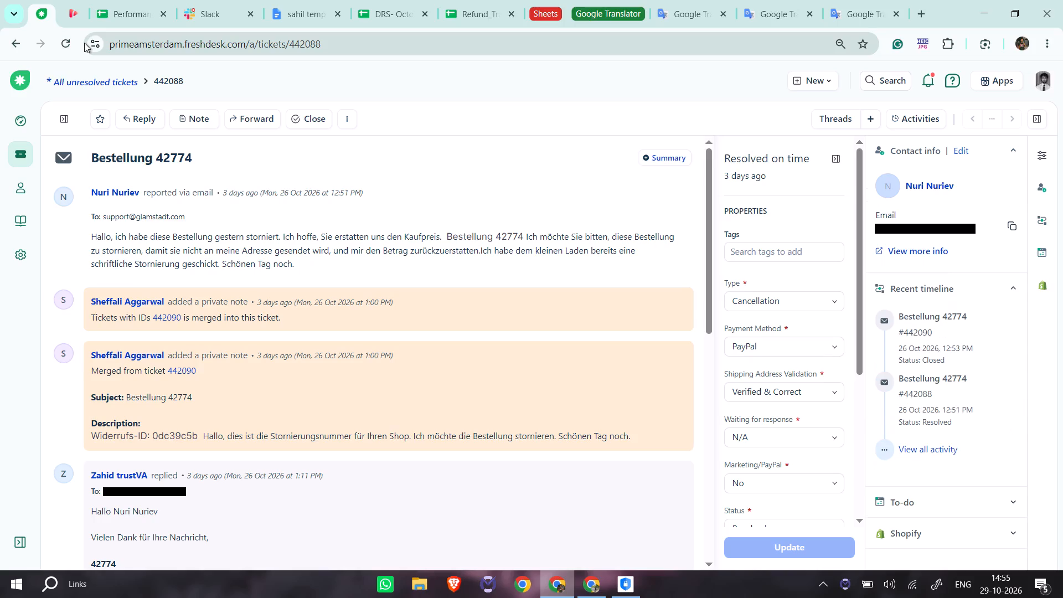
# Filter the ticket list to status Open only, removing the Me agent filter, and apply the filters.
pyautogui.click(28, 162)
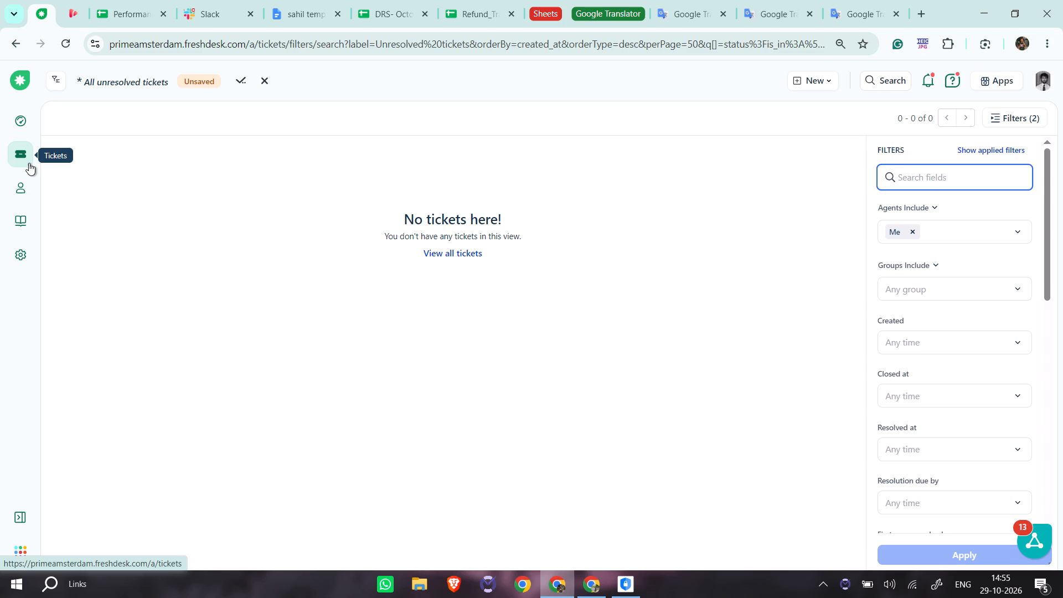
pyautogui.click(915, 236)
pyautogui.scroll(-3, 968, 337)
pyautogui.doubleClick(954, 372)
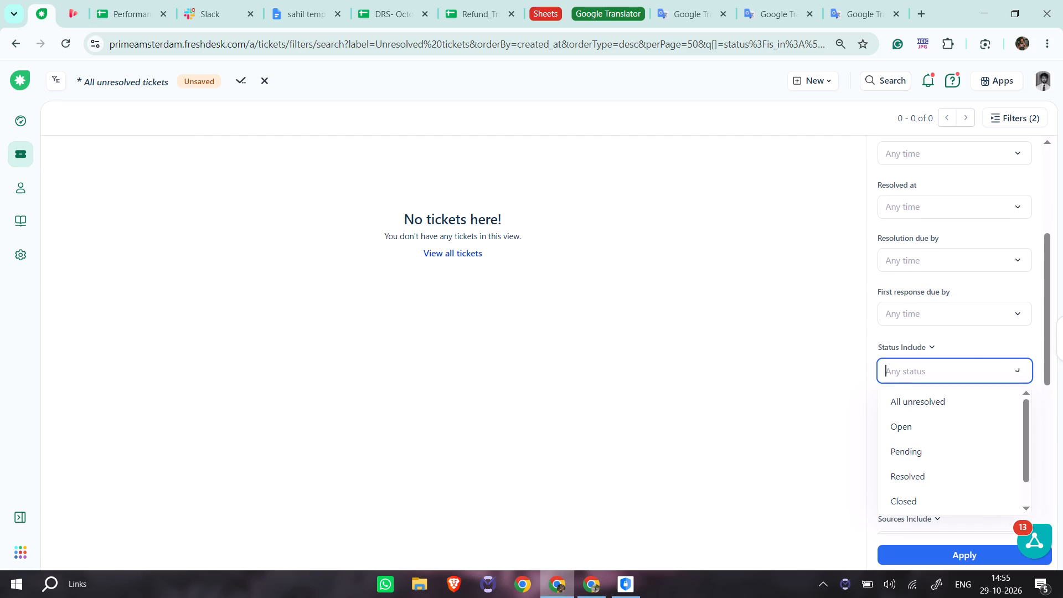
pyautogui.click(931, 421)
pyautogui.click(964, 549)
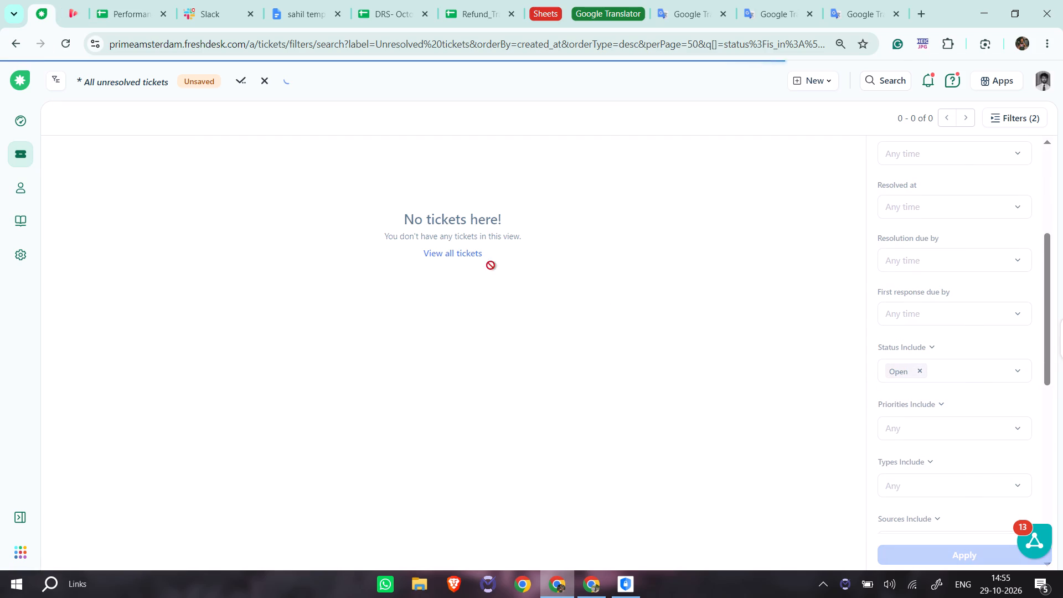
# Look through the filtered open tickets and reload the ticket list page.
pyautogui.scroll(1, 415, 199)
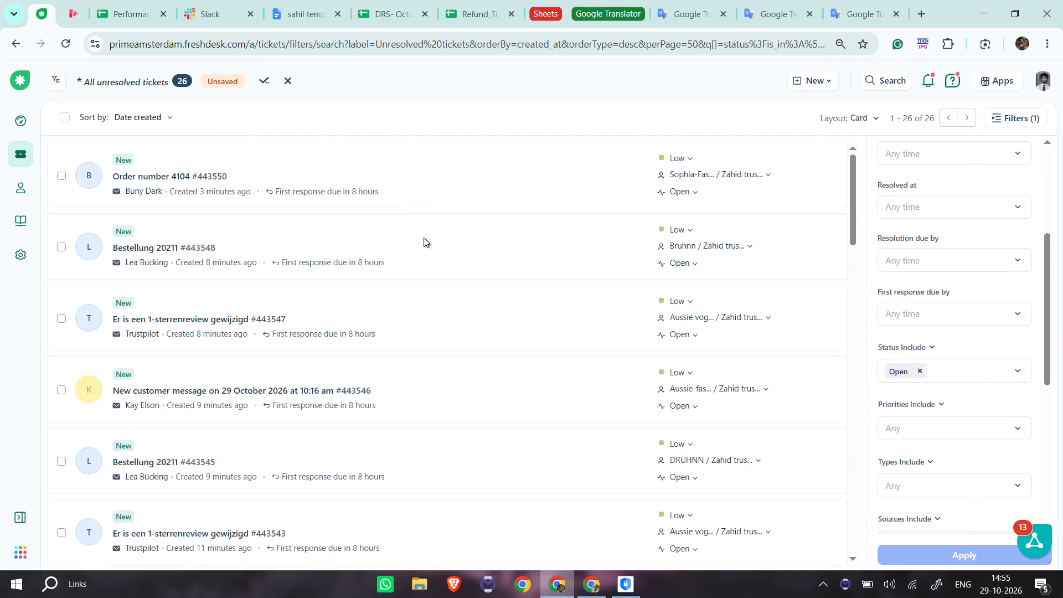
pyautogui.scroll(-1, 349, 273)
pyautogui.scroll(1, 349, 273)
pyautogui.scroll(-4, 349, 273)
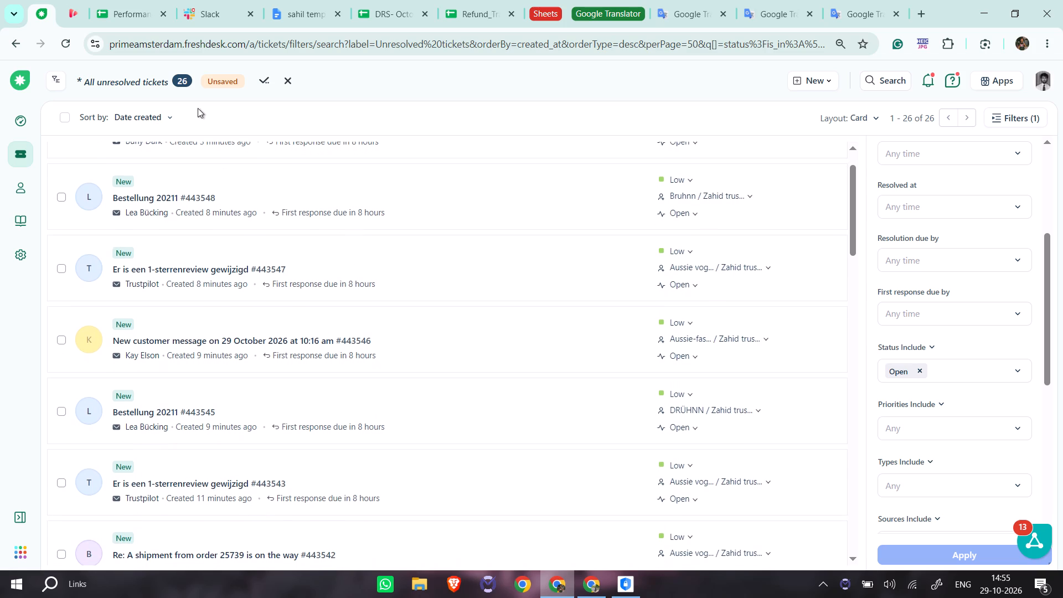
pyautogui.scroll(-1, 198, 108)
pyautogui.click(65, 53)
pyautogui.scroll(1, 65, 53)
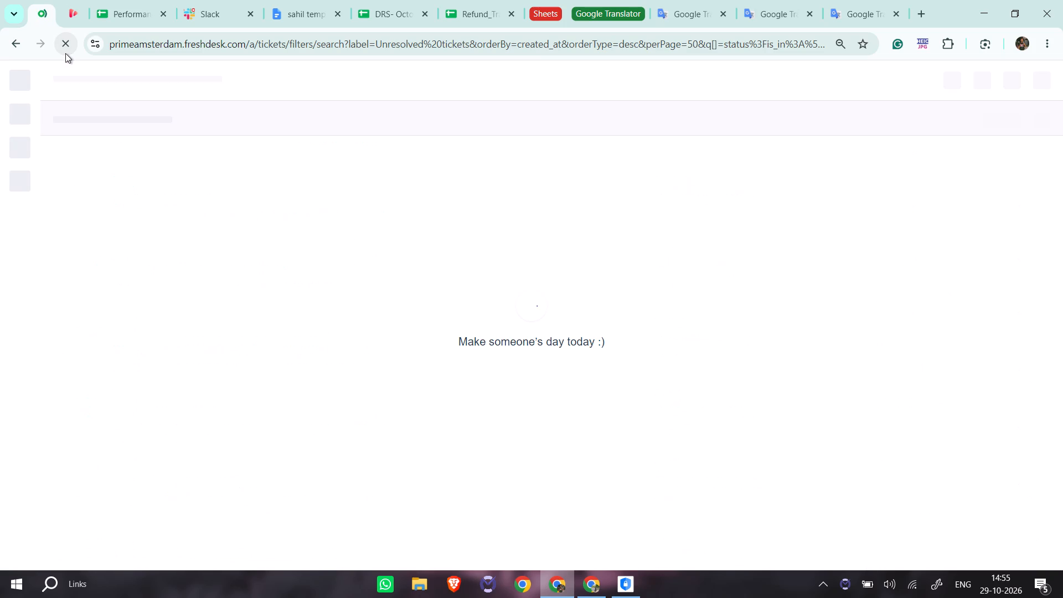
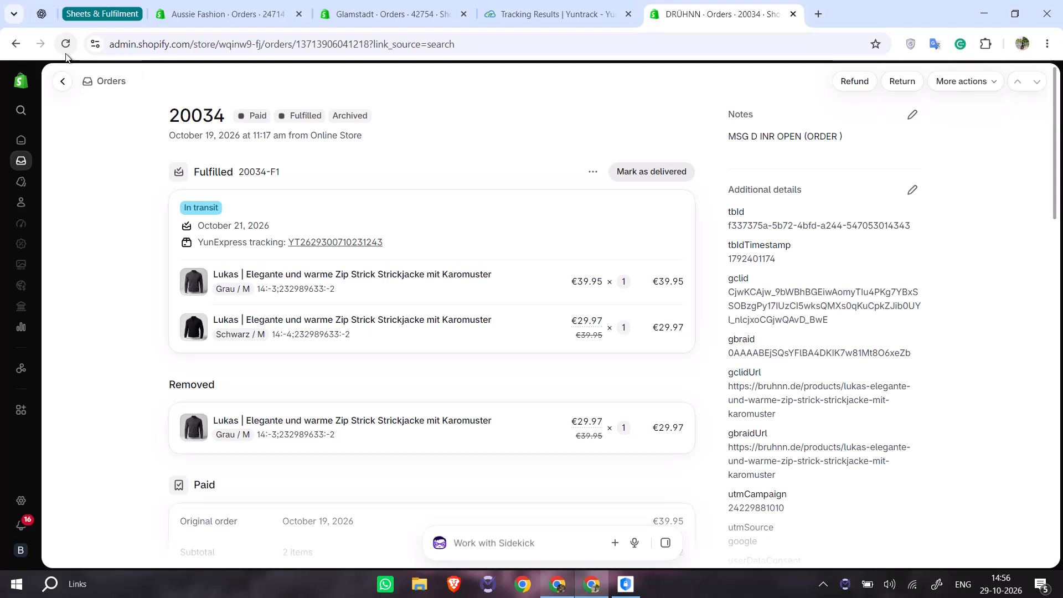
# Open the PayPal disputes dashboard (paypal.com/mep/disputes/dashboard) in a new browser tab.
pyautogui.hotkey('ctrl', 't')
pyautogui.write('pay')
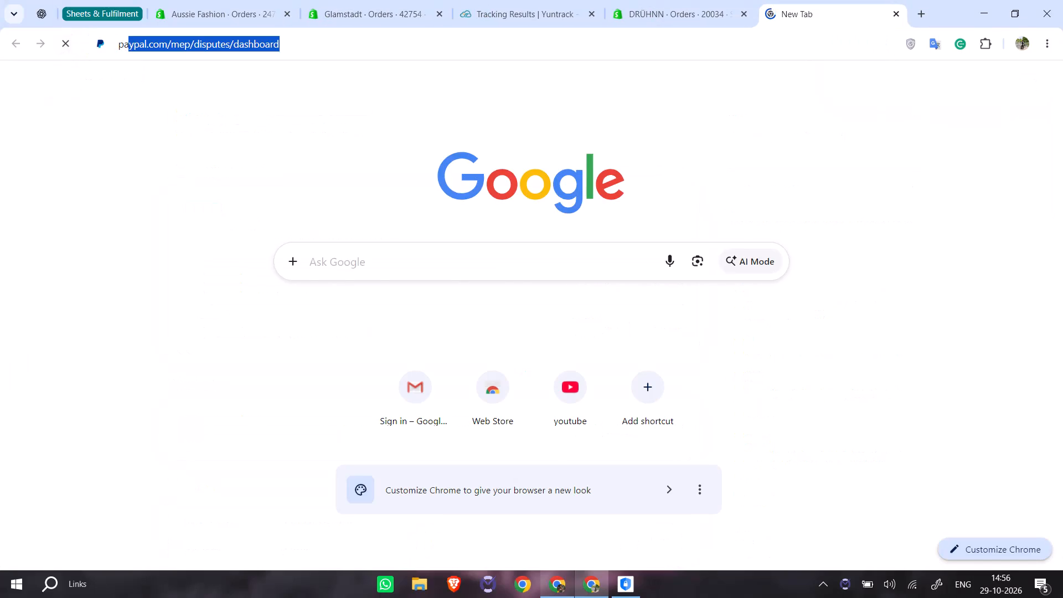
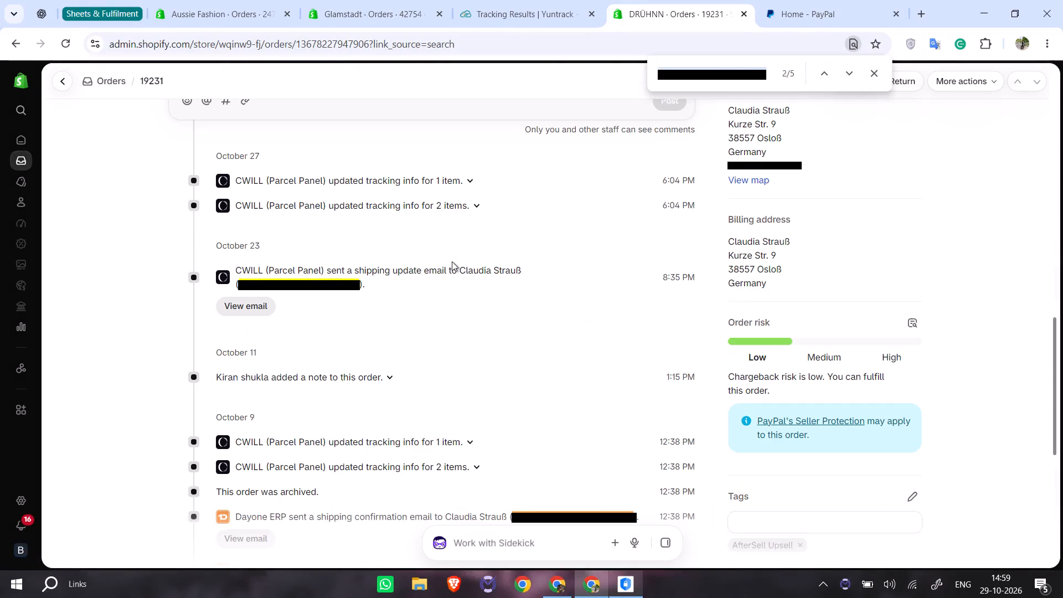
pyautogui.hotkey('ctrl', 'v')
pyautogui.scroll(5, 403, 236)
pyautogui.scroll(6, 329, 205)
pyautogui.click(208, 137)
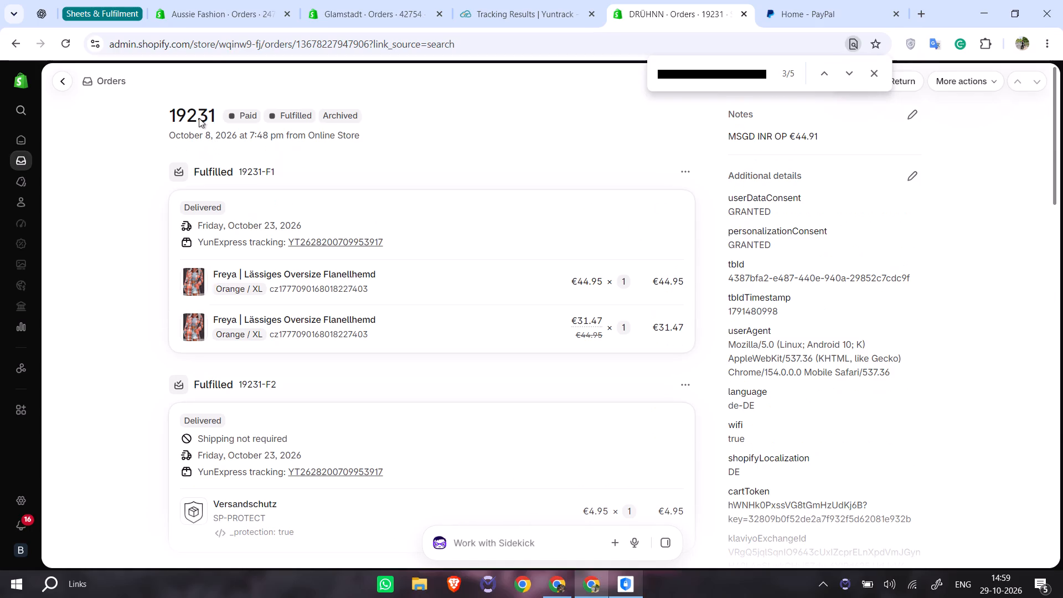
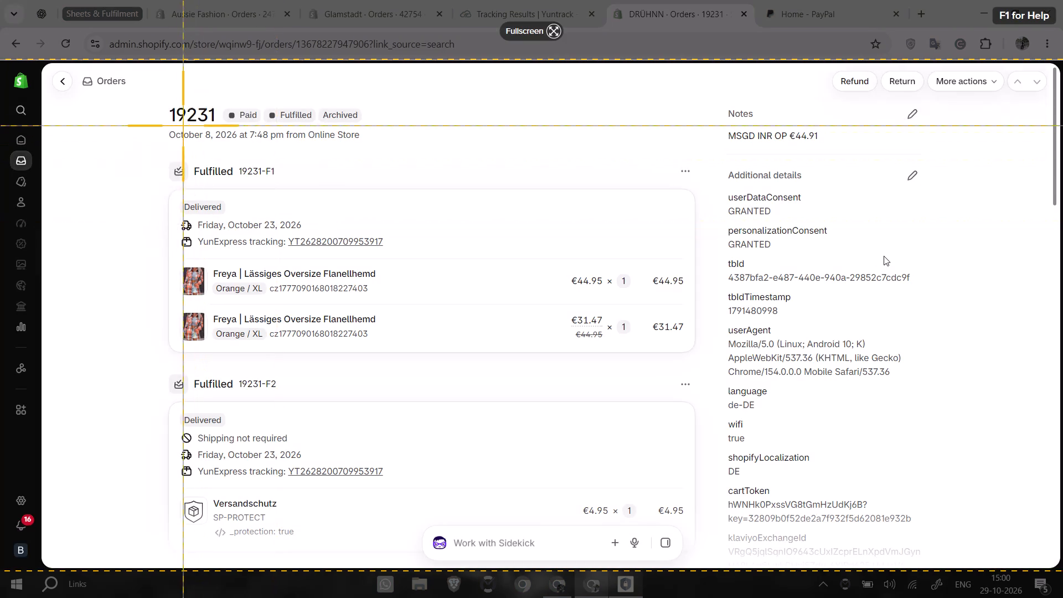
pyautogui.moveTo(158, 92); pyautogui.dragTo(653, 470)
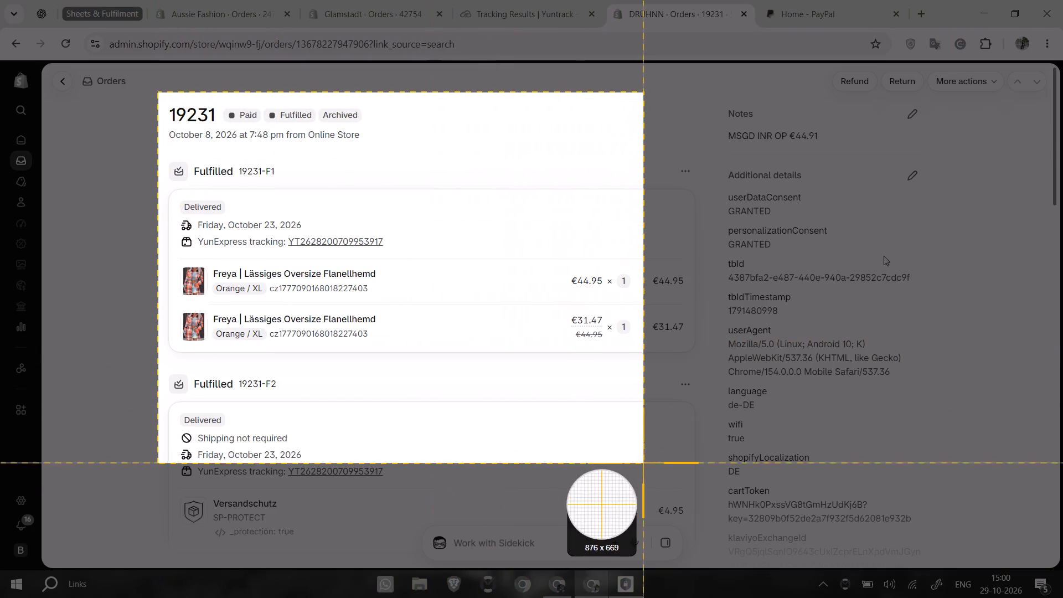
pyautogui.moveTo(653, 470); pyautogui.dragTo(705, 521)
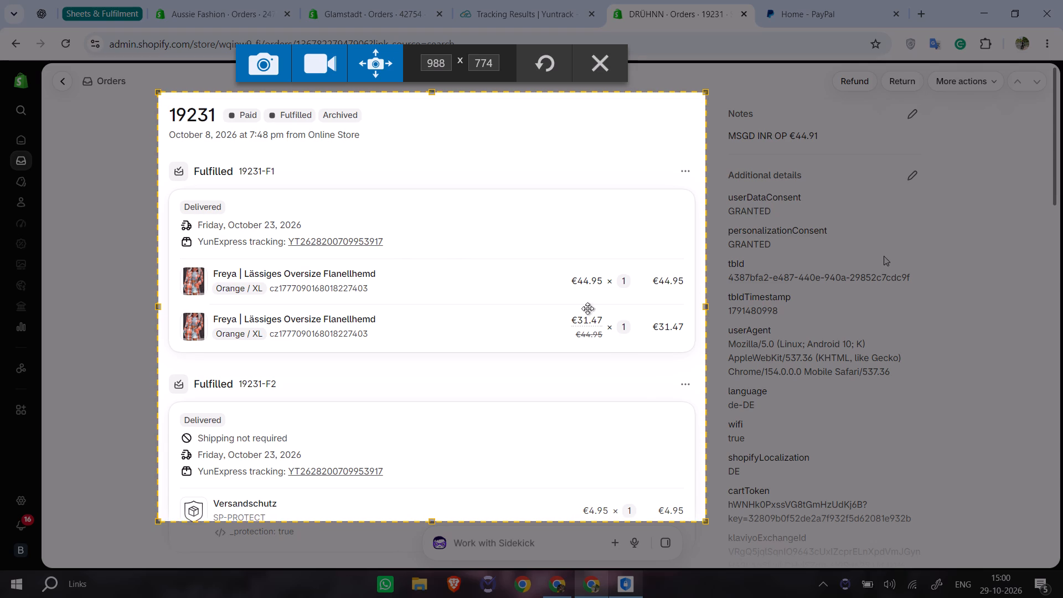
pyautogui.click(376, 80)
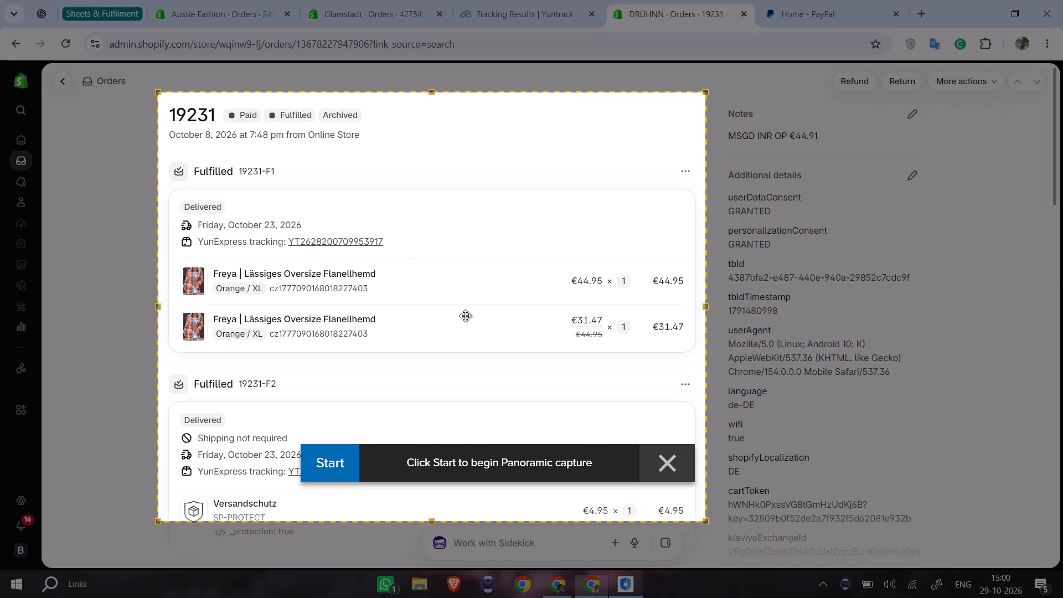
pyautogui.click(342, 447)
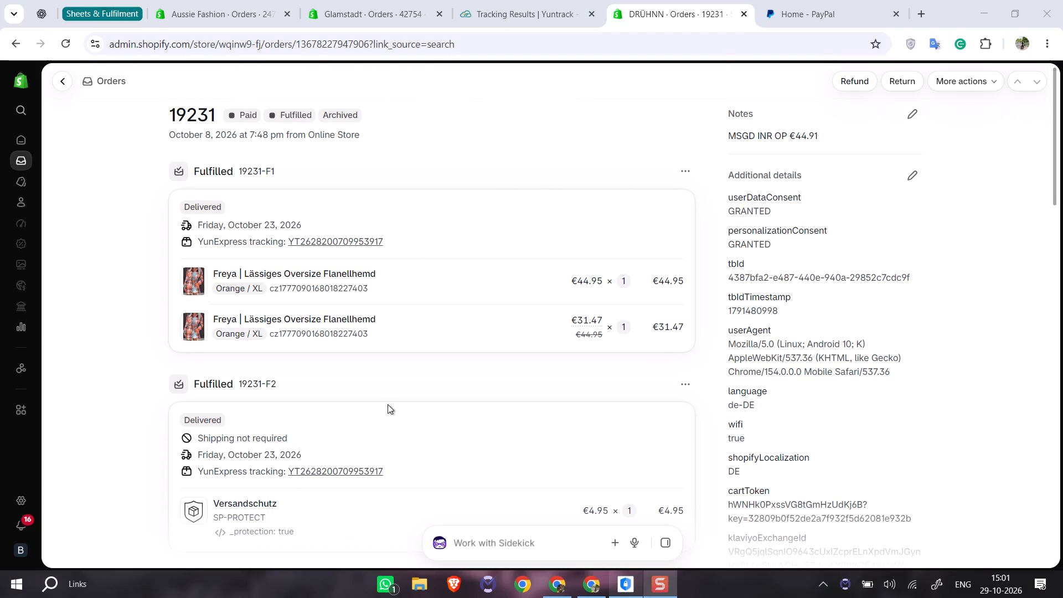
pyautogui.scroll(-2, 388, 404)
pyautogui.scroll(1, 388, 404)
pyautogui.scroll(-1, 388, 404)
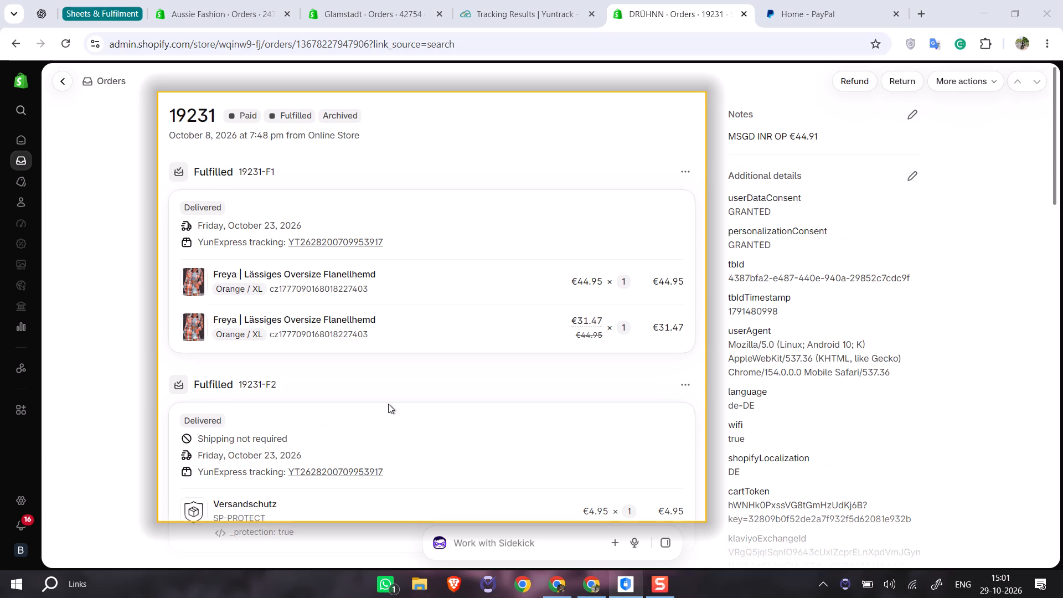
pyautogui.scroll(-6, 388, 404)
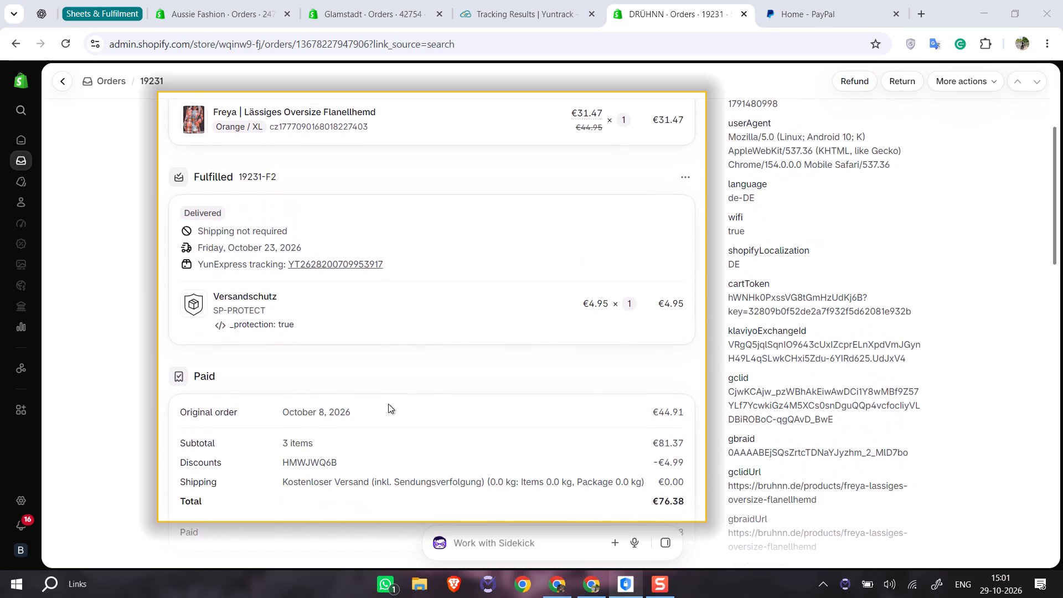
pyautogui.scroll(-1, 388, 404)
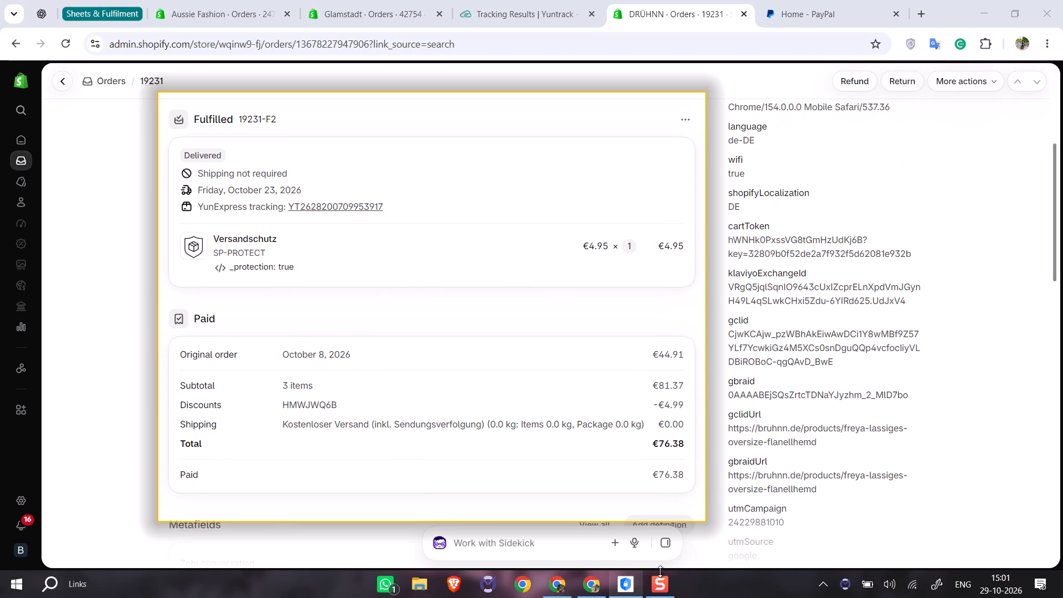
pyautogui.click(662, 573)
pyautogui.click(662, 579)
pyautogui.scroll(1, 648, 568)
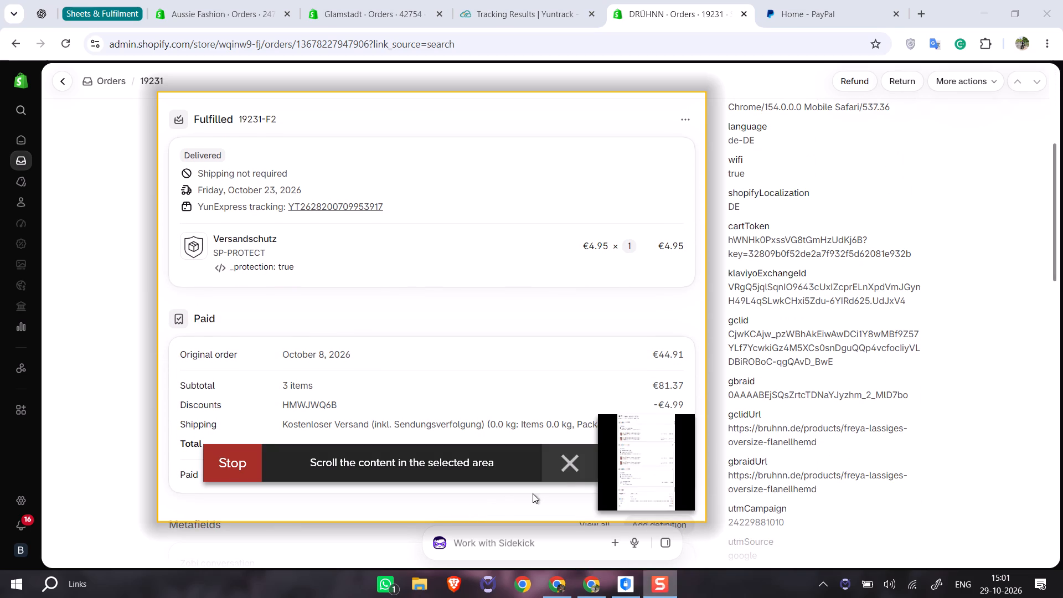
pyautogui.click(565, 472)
pyautogui.scroll(8, 558, 437)
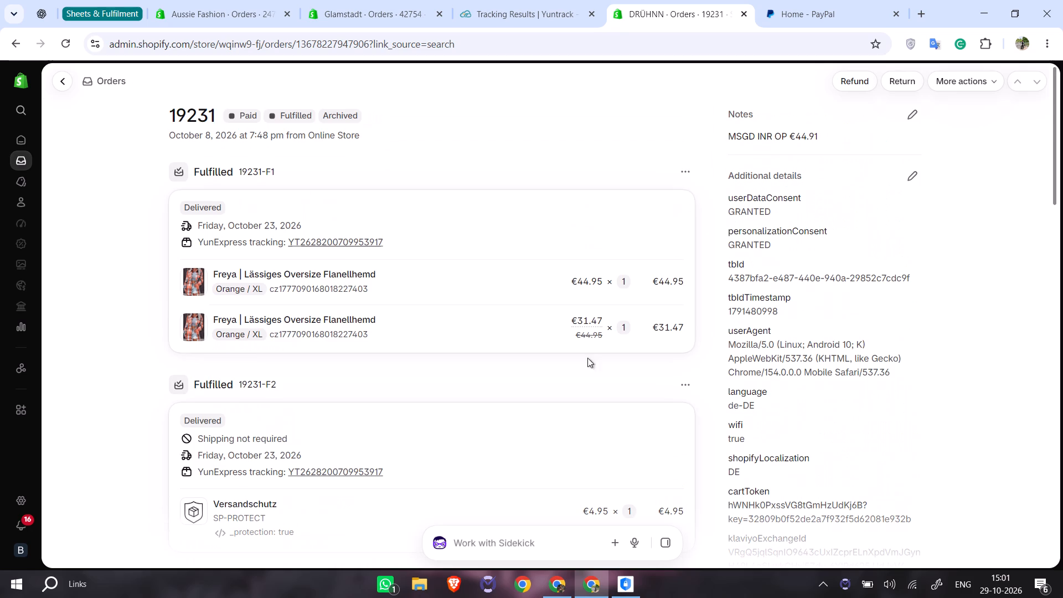
pyautogui.hotkey('alt', 'x')
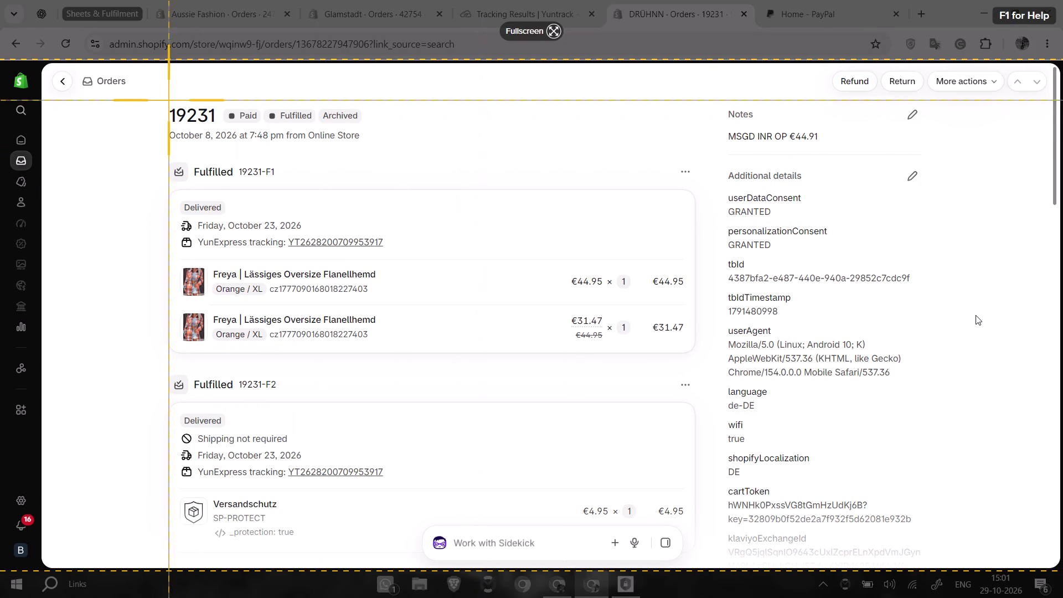
pyautogui.moveTo(161, 96); pyautogui.dragTo(706, 526)
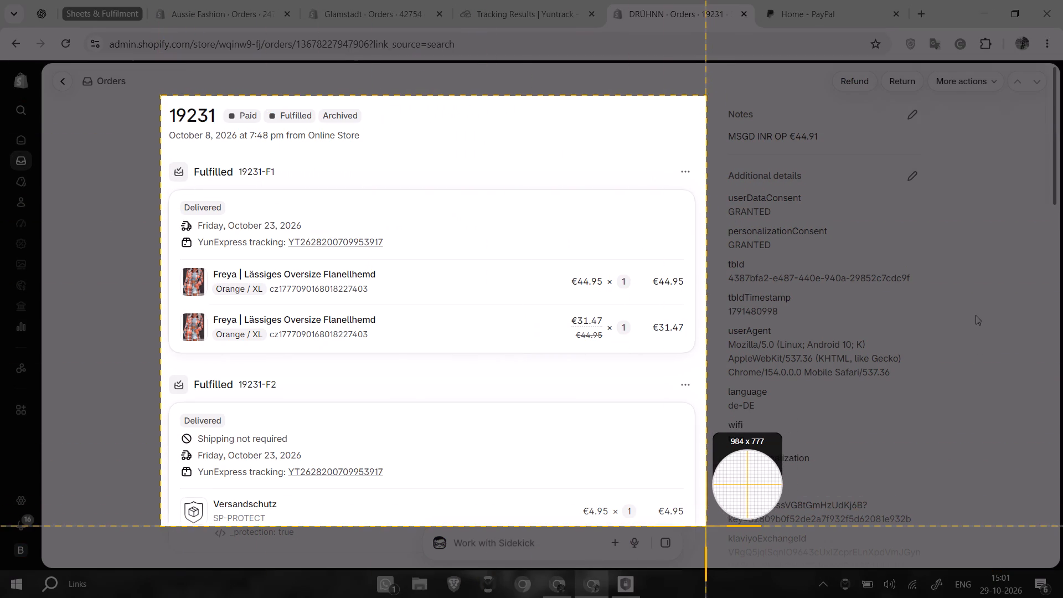
pyautogui.moveTo(706, 526); pyautogui.dragTo(703, 526)
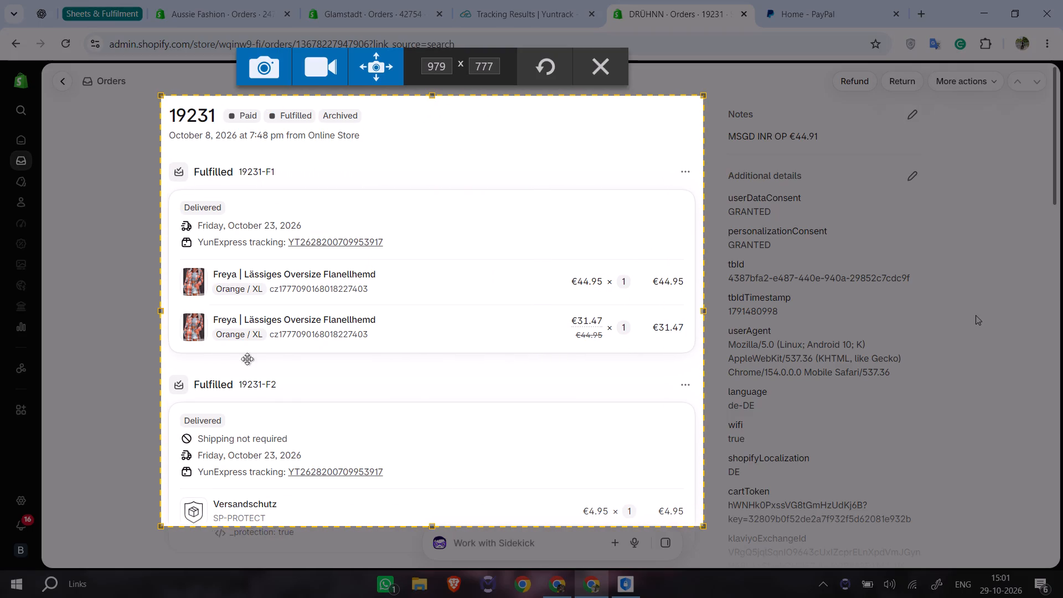
pyautogui.click(365, 72)
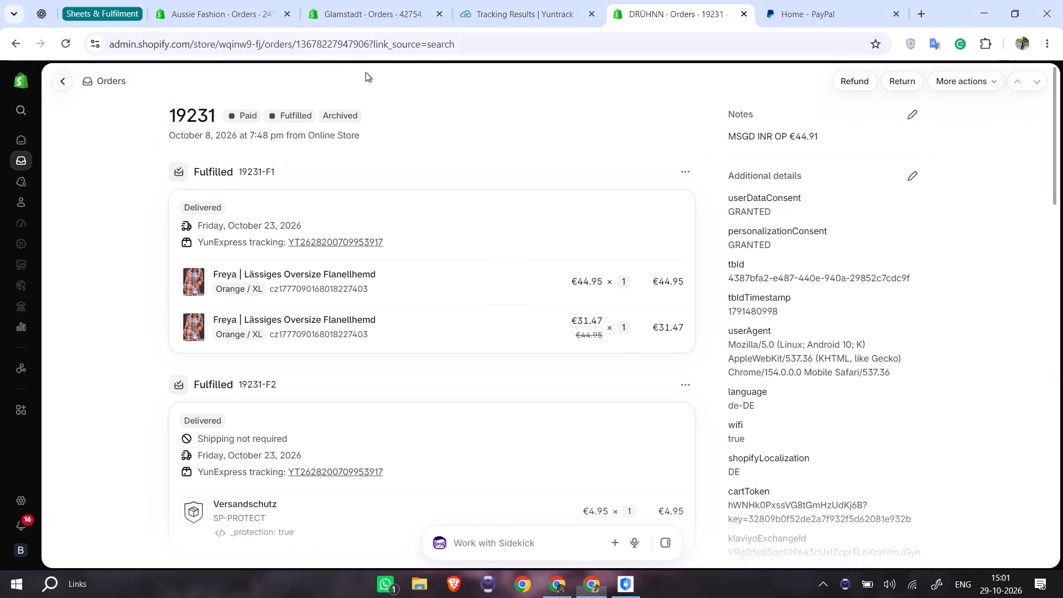
pyautogui.click(324, 460)
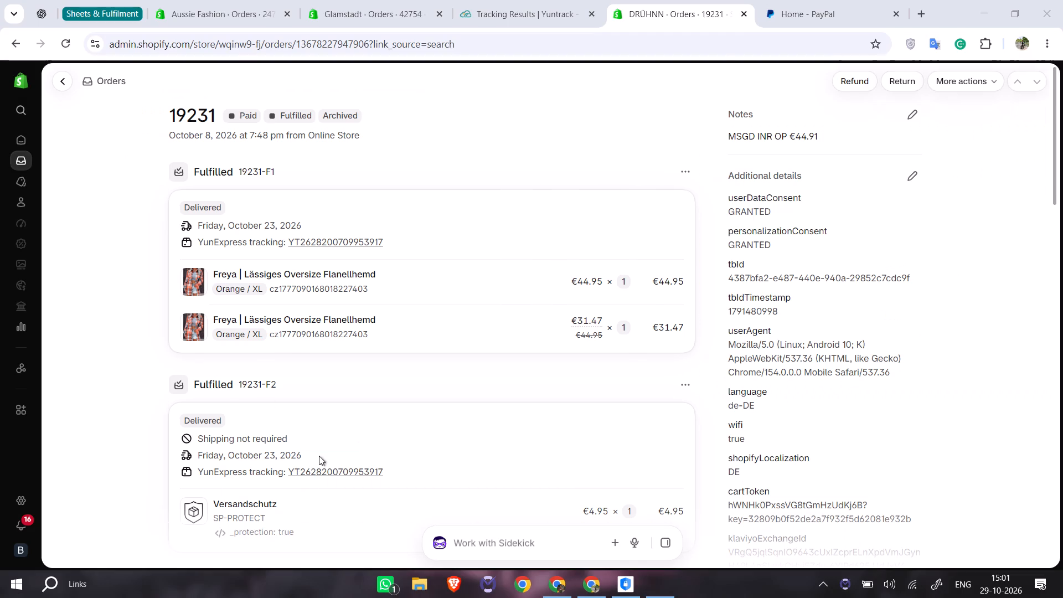
pyautogui.scroll(-4, 378, 421)
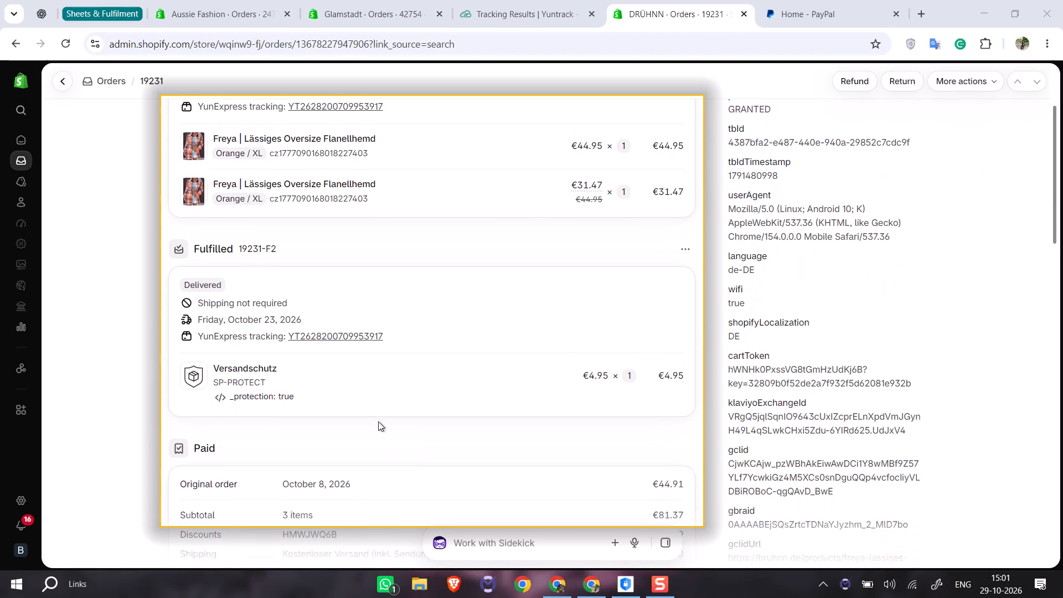
pyautogui.scroll(-2, 378, 421)
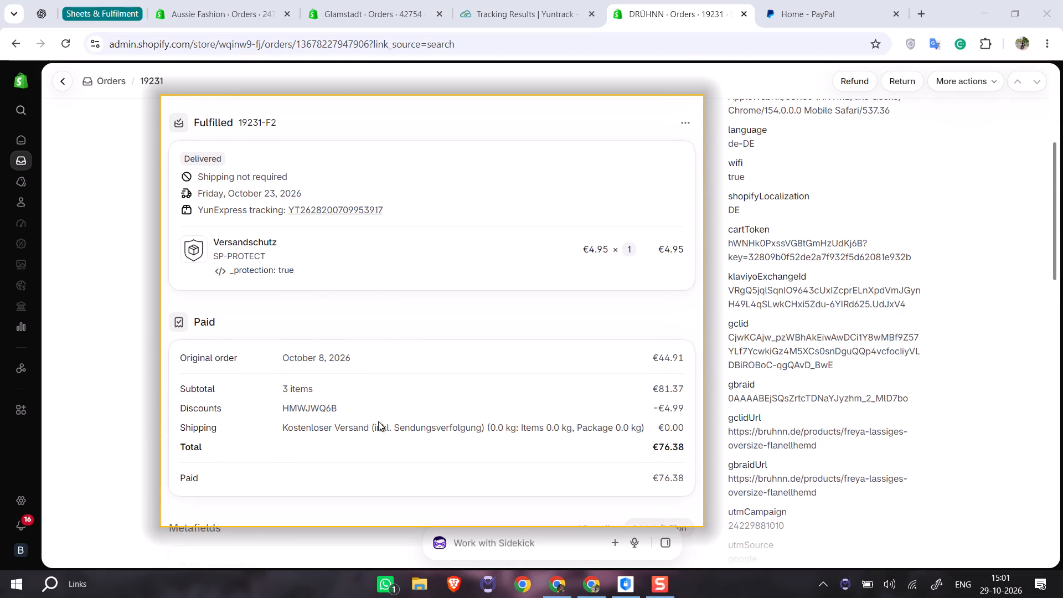
pyautogui.click(669, 592)
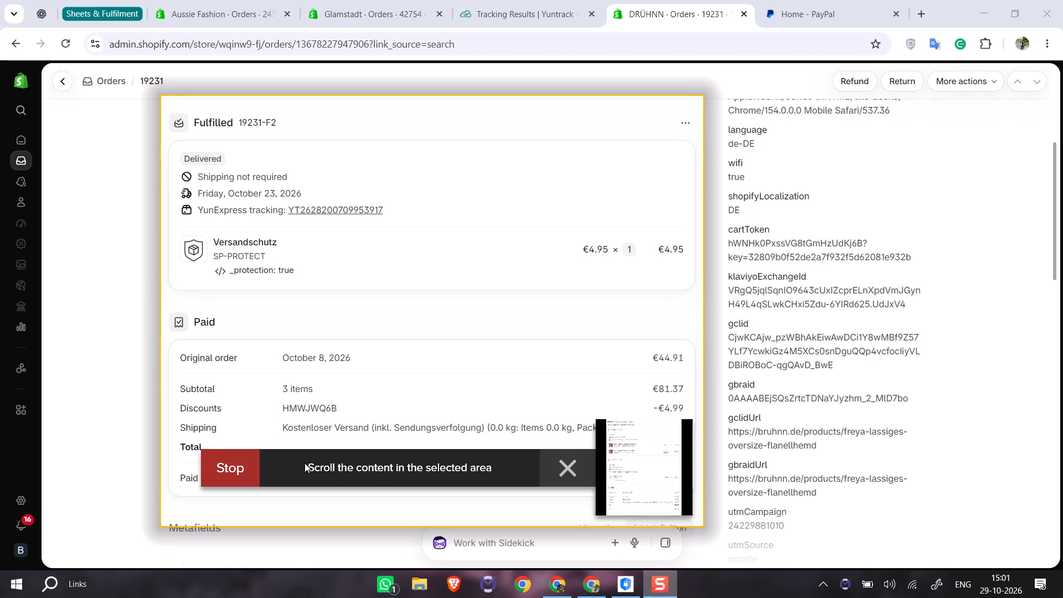
pyautogui.click(260, 465)
pyautogui.click(256, 465)
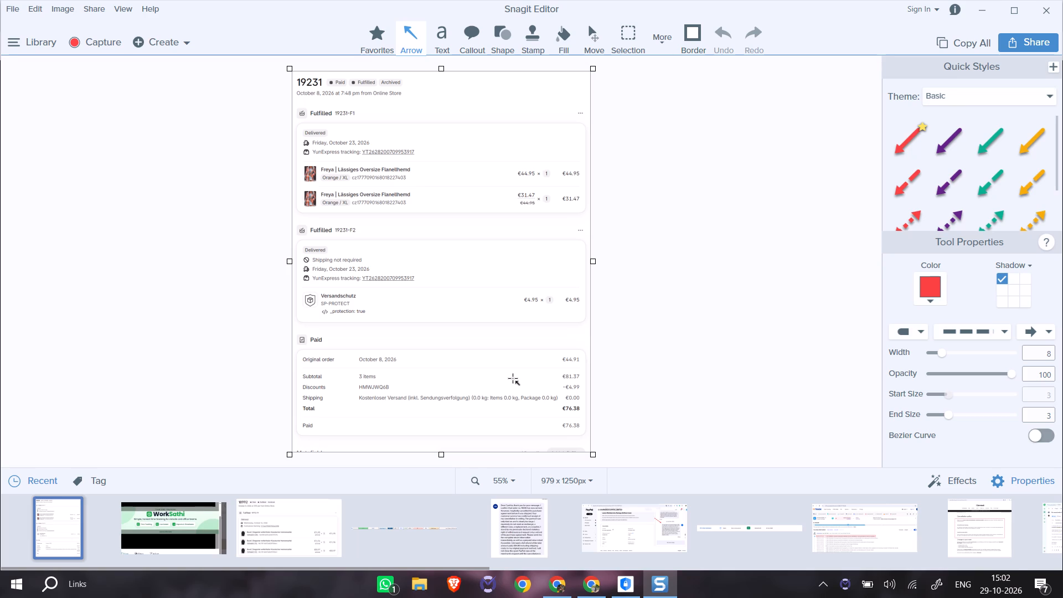
pyautogui.hotkey('alt', 'Tab')
pyautogui.scroll(-7, 579, 410)
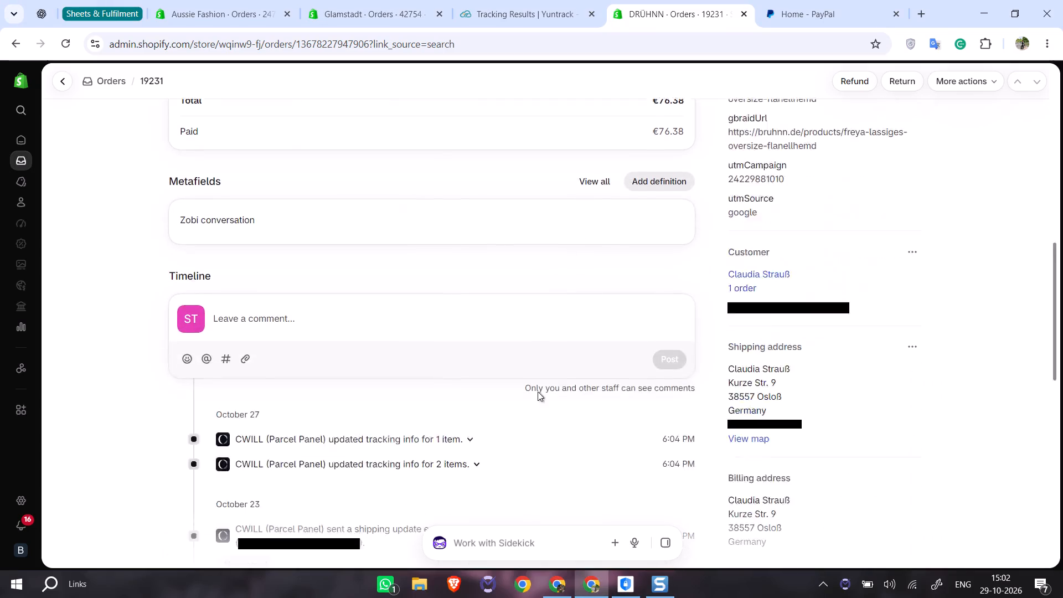
pyautogui.scroll(-9, 538, 391)
pyautogui.scroll(-1, 334, 406)
pyautogui.scroll(1, 324, 407)
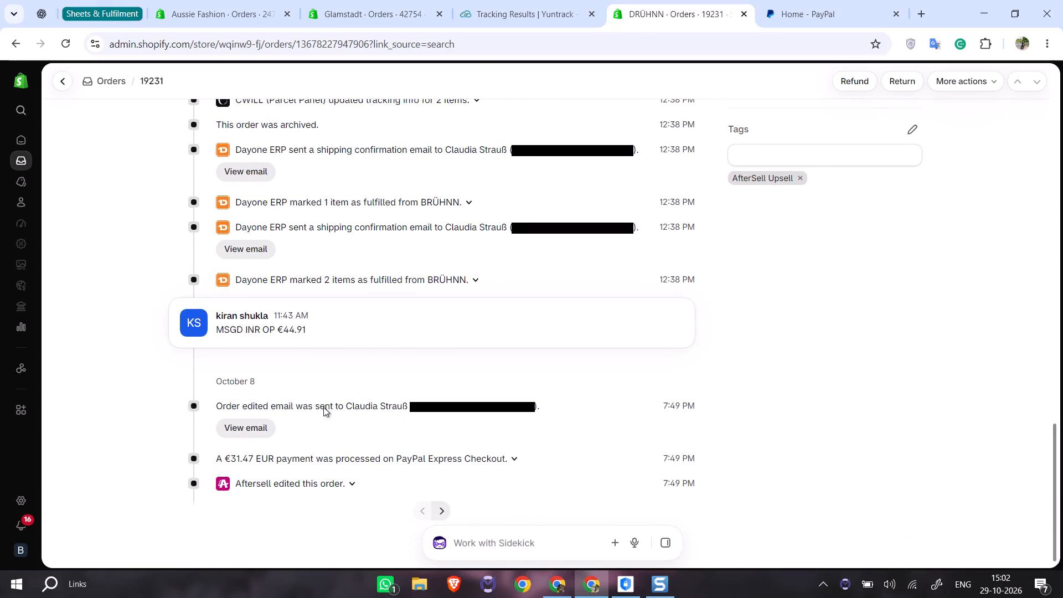
pyautogui.scroll(1, 323, 407)
pyautogui.scroll(1, 286, 248)
pyautogui.click(256, 258)
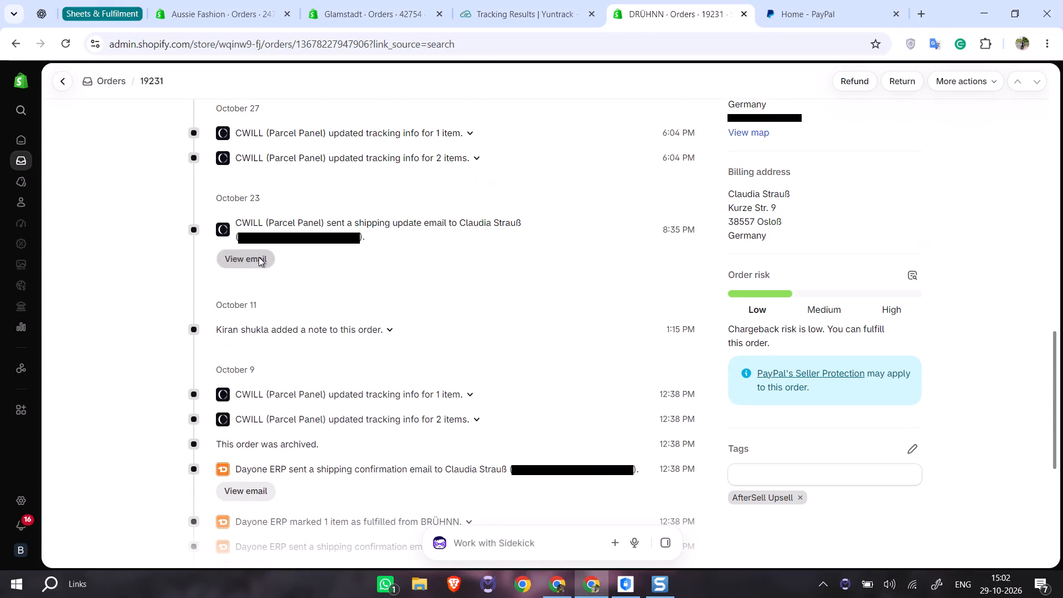
pyautogui.scroll(-6, 556, 323)
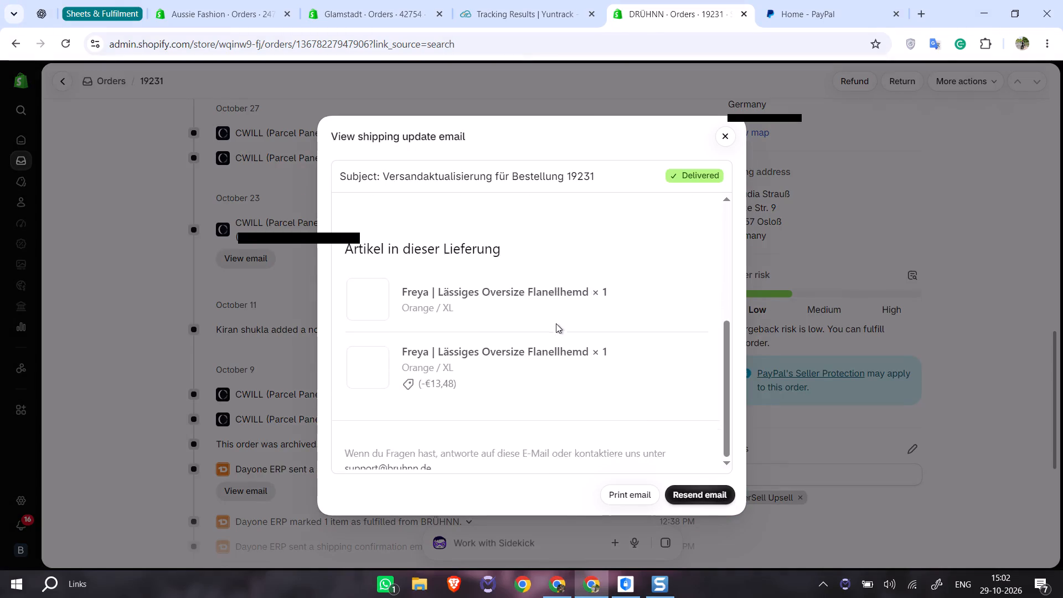
pyautogui.scroll(-3, 556, 323)
pyautogui.scroll(2, 679, 252)
# Translate the order page with the opened shipping update email into English.
pyautogui.rightClick(604, 137)
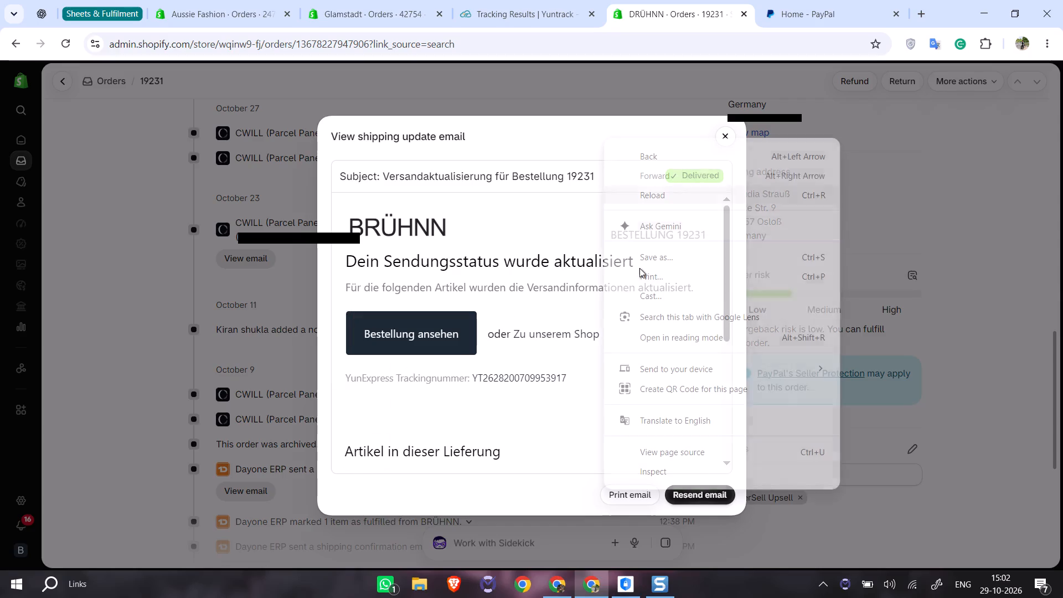
pyautogui.click(680, 416)
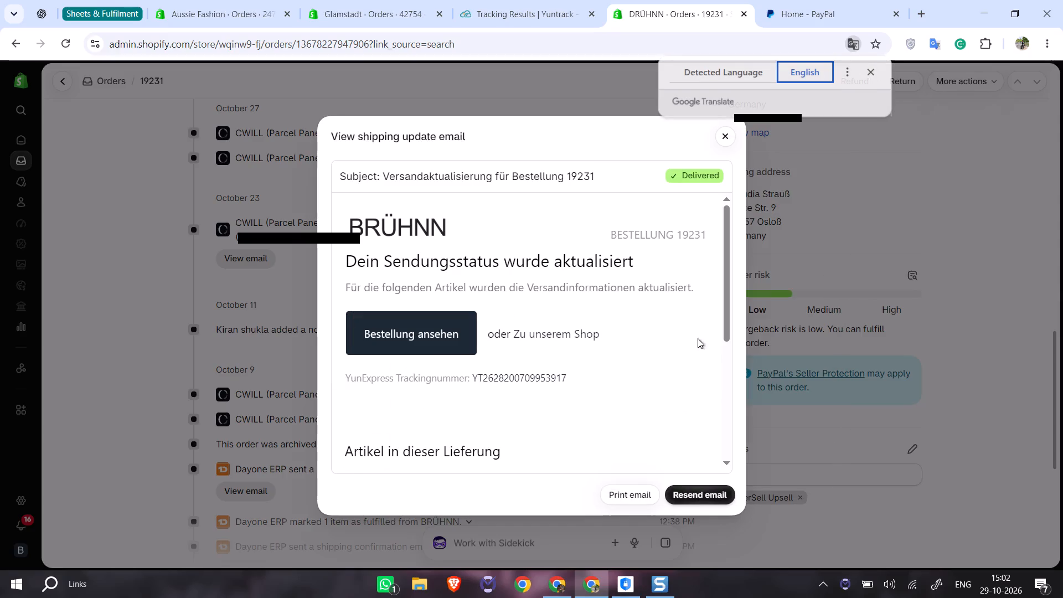
pyautogui.click(739, 355)
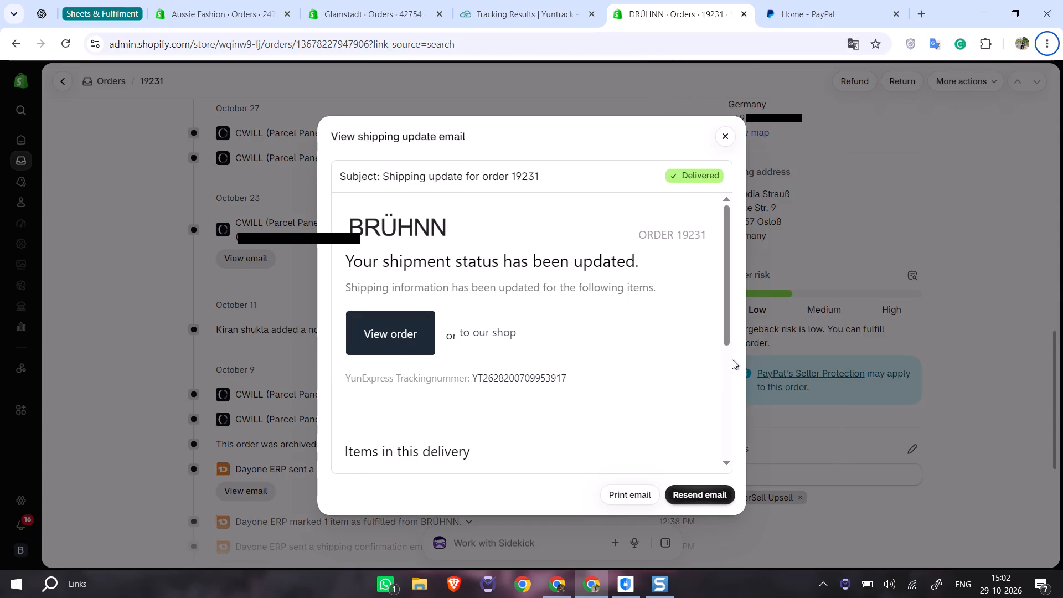
# Take a panoramic Snagit capture of the translated shipping update email's body, from the BRÜHNN logo to the support contact line.
pyautogui.hotkey('alt', 'x')
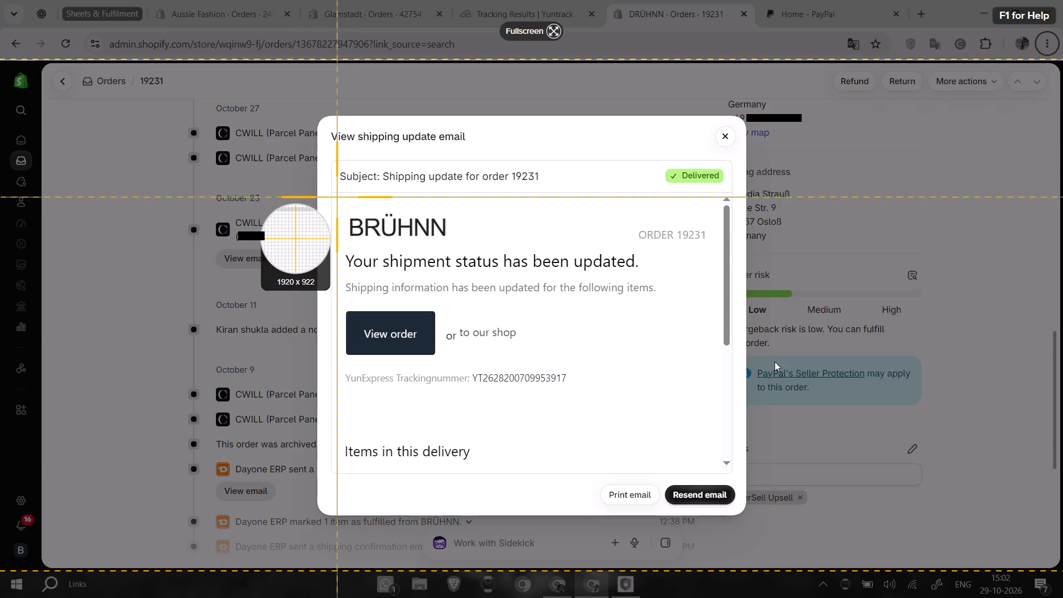
pyautogui.moveTo(337, 197); pyautogui.dragTo(718, 462)
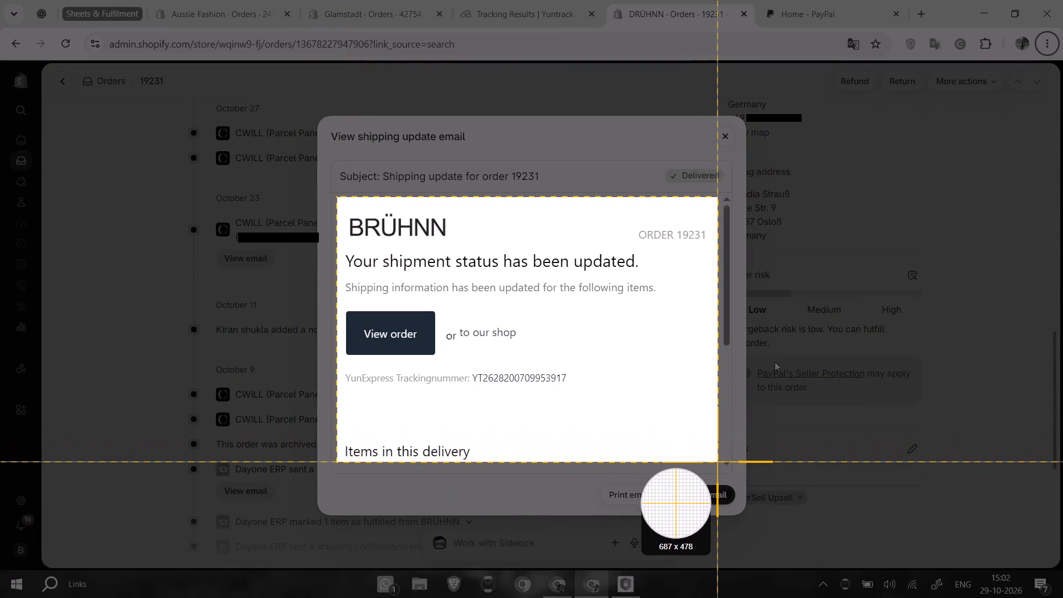
pyautogui.moveTo(718, 462); pyautogui.dragTo(717, 465)
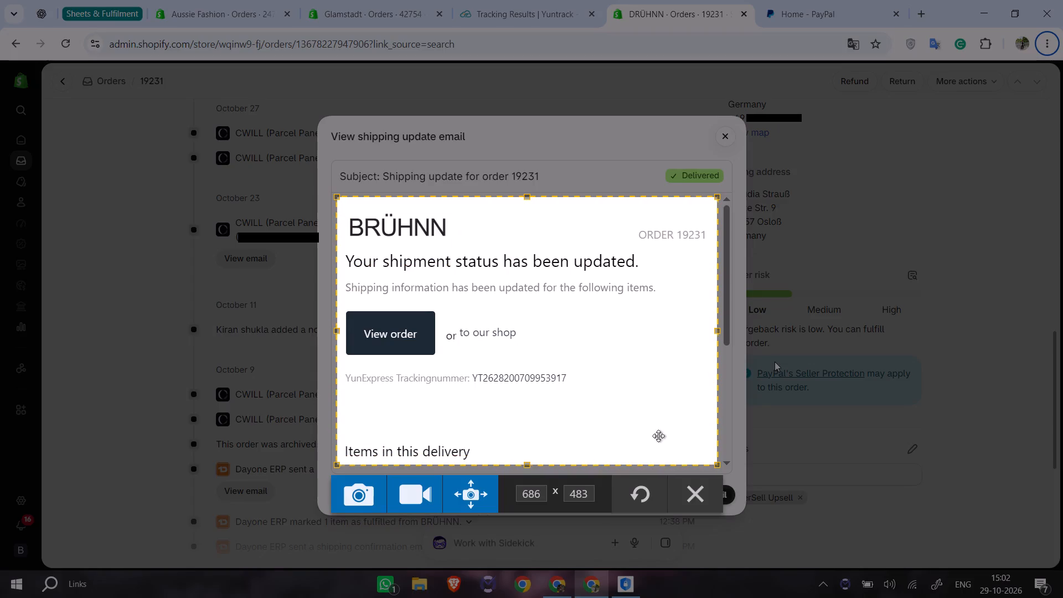
pyautogui.click(447, 497)
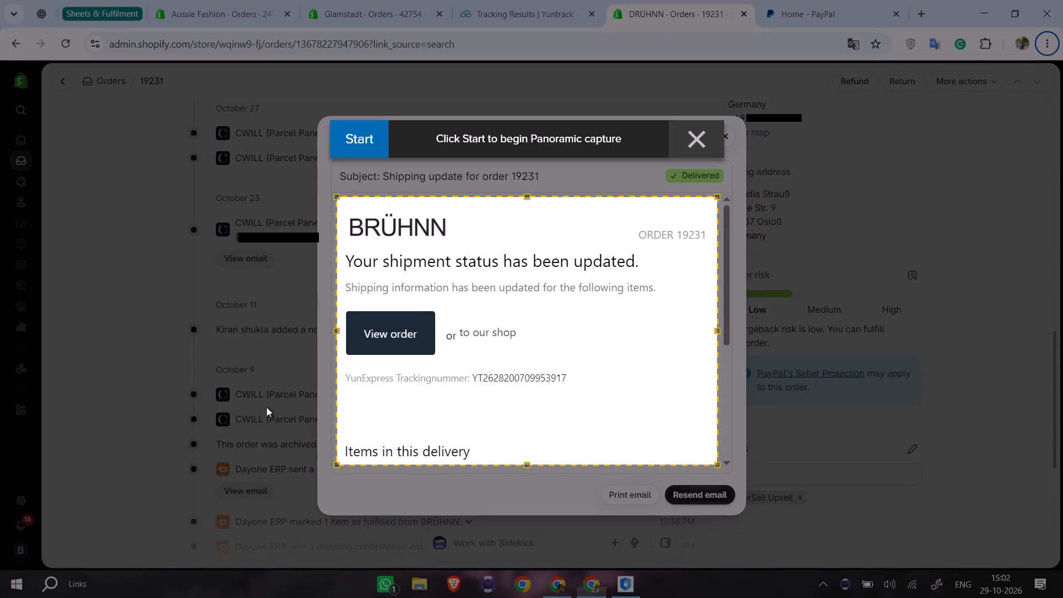
pyautogui.click(357, 146)
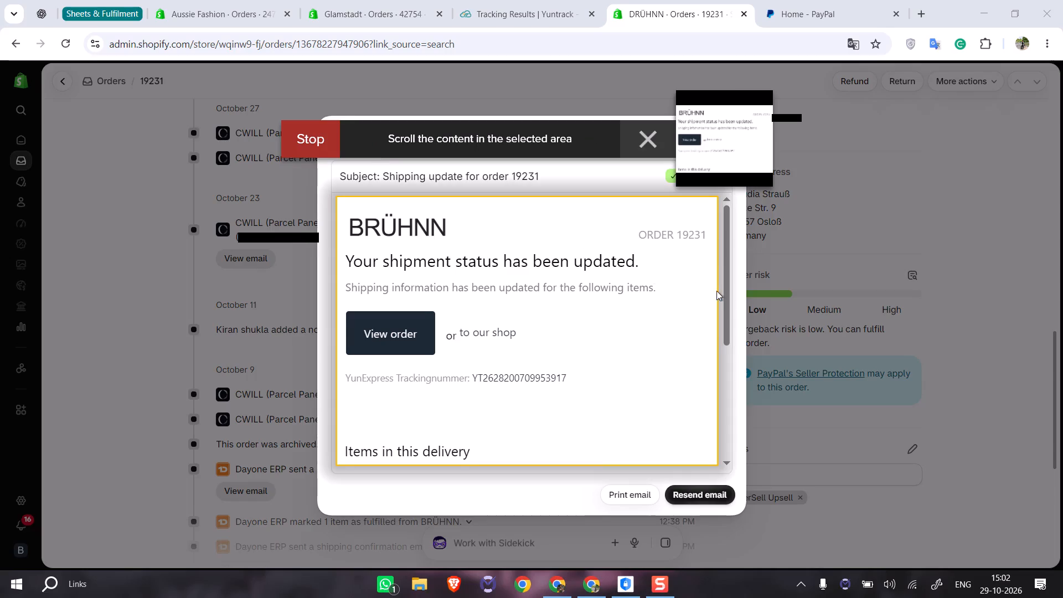
pyautogui.moveTo(729, 295); pyautogui.dragTo(736, 348)
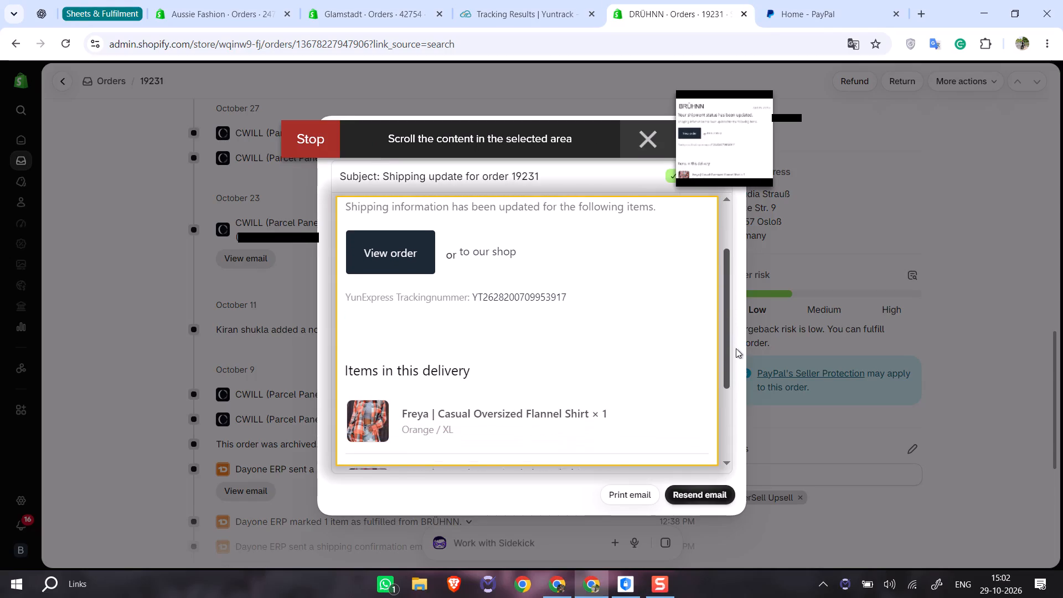
pyautogui.moveTo(736, 348); pyautogui.dragTo(744, 413)
pyautogui.click(321, 154)
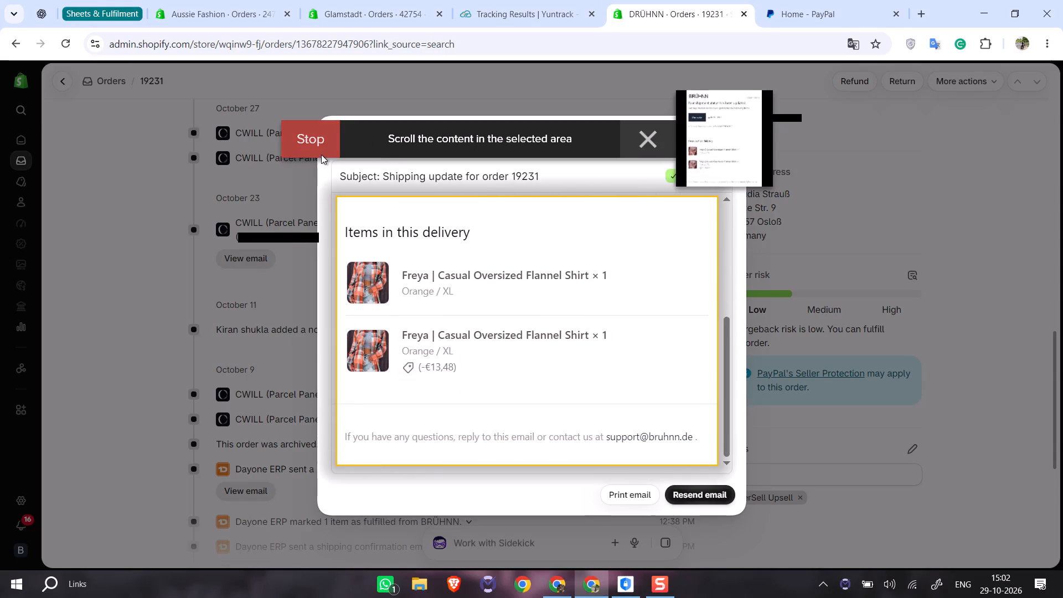
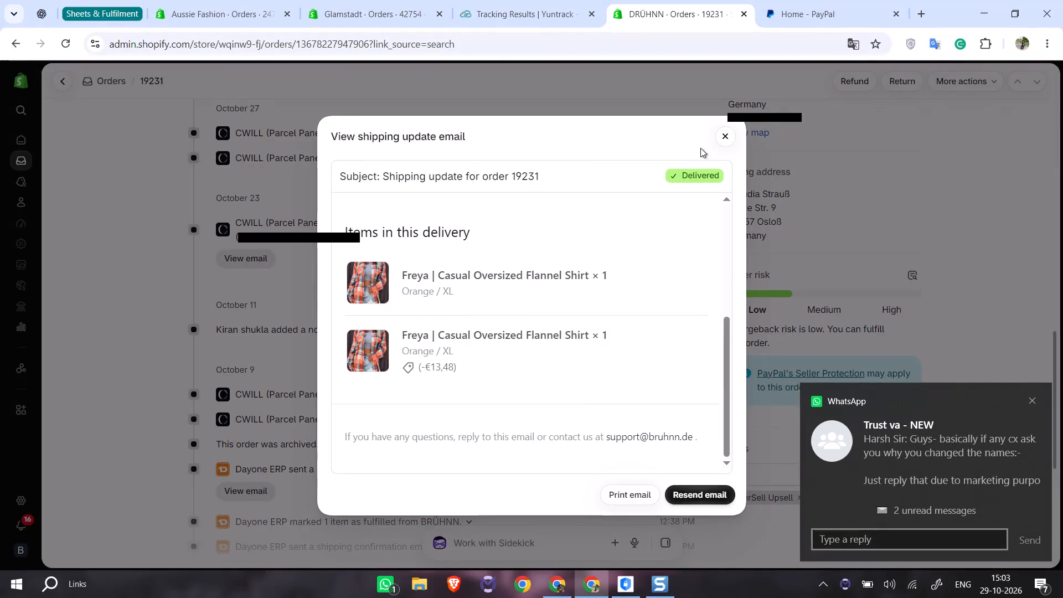
pyautogui.click(724, 139)
pyautogui.scroll(11, 502, 259)
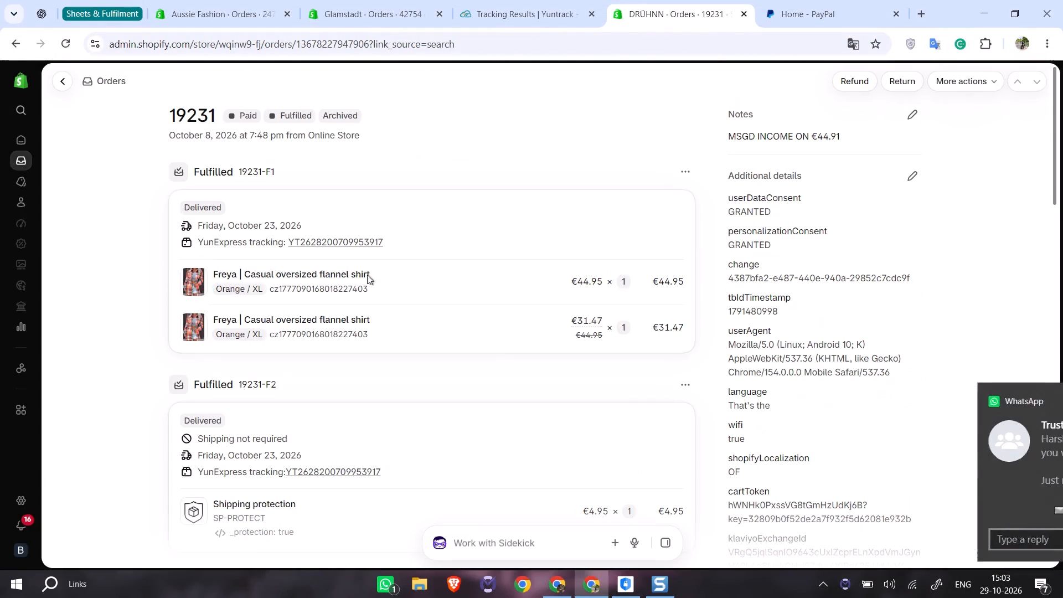
pyautogui.click(345, 240)
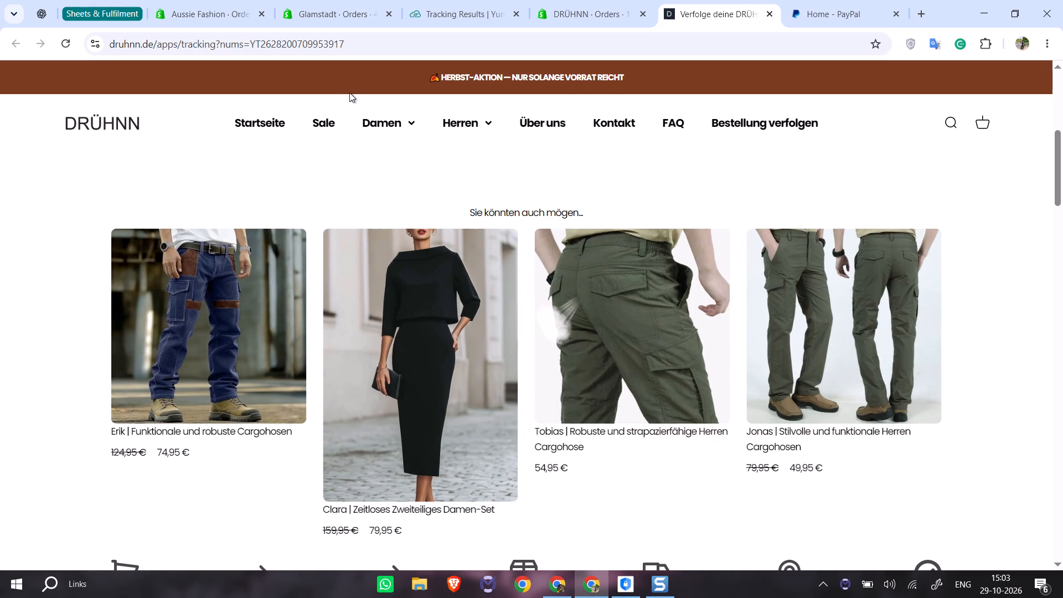
# Translate the DRÜHNN order tracking page, with its delivery progress and map, into English.
pyautogui.scroll(-3, 548, 246)
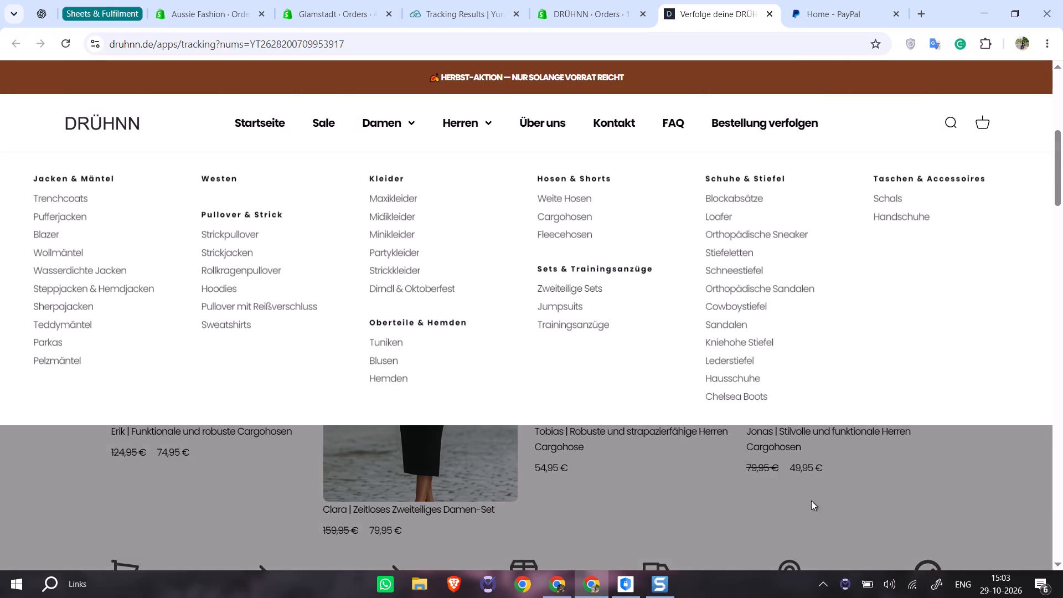
pyautogui.scroll(-3, 811, 501)
pyautogui.click(879, 492)
pyautogui.scroll(-3, 880, 488)
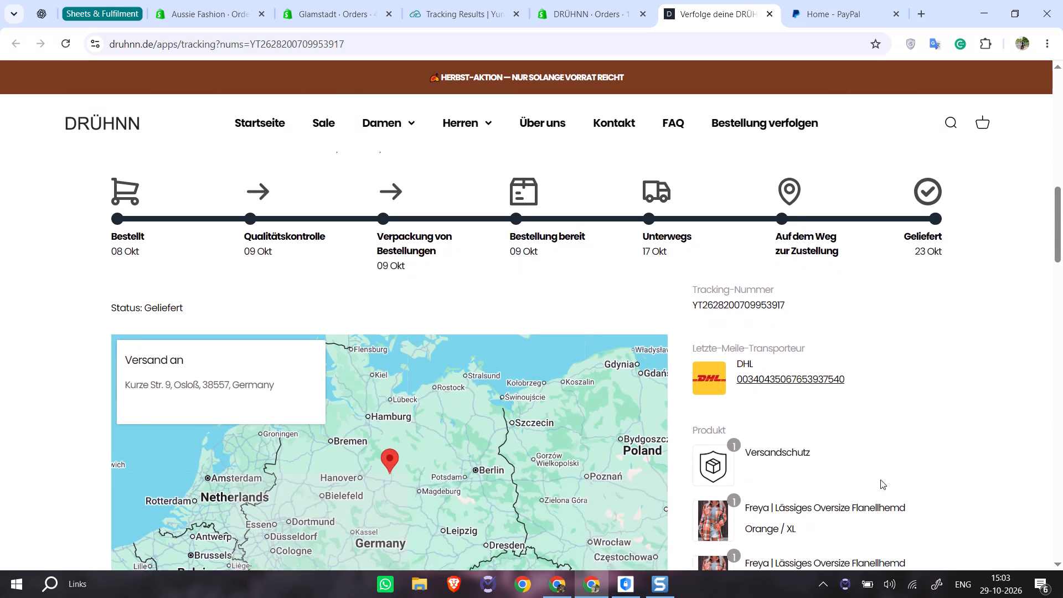
pyautogui.scroll(-1, 880, 480)
pyautogui.rightClick(887, 352)
pyautogui.click(781, 283)
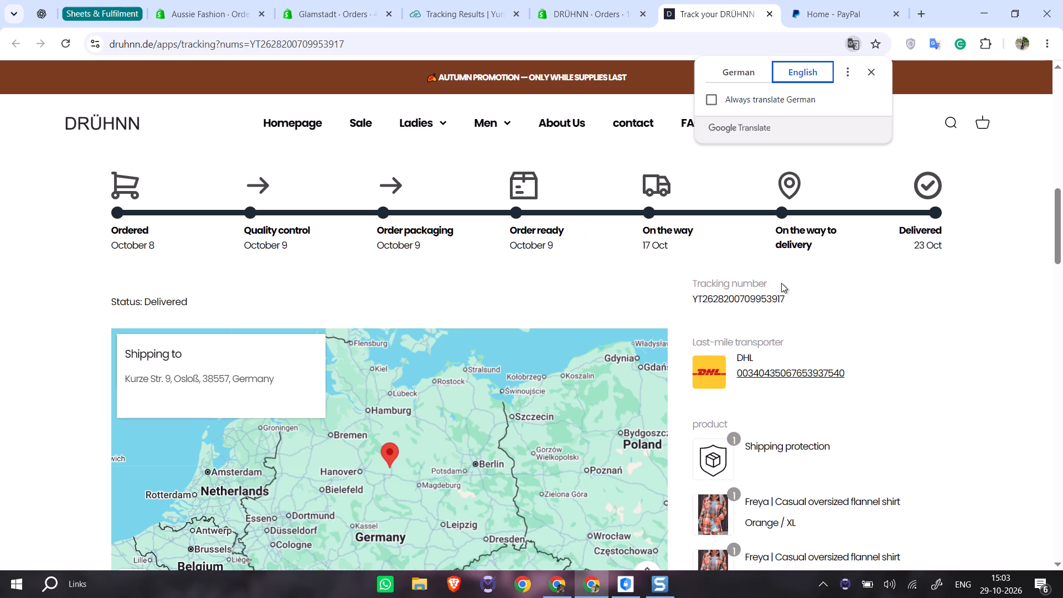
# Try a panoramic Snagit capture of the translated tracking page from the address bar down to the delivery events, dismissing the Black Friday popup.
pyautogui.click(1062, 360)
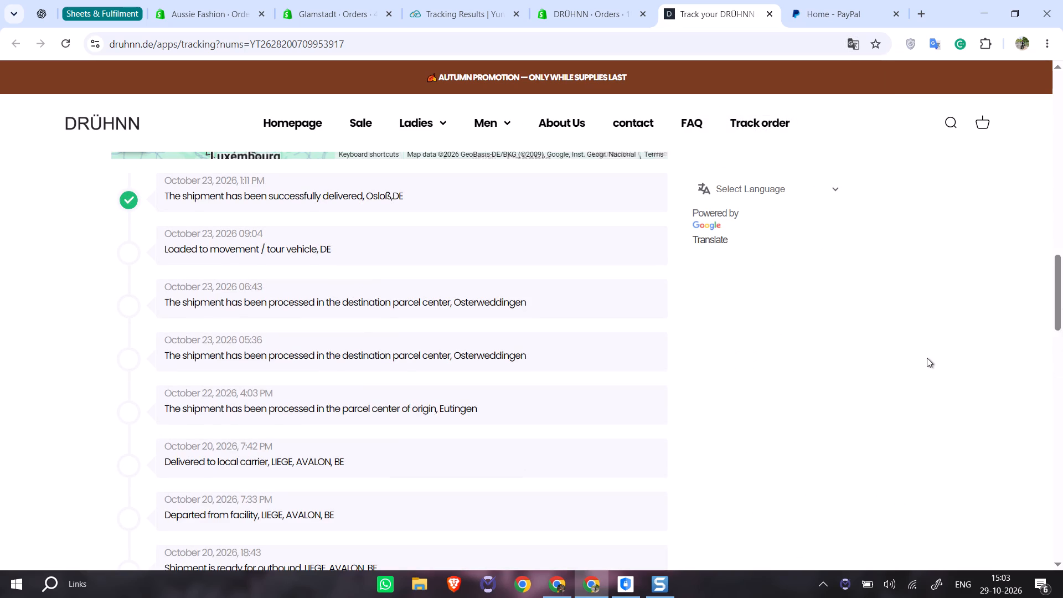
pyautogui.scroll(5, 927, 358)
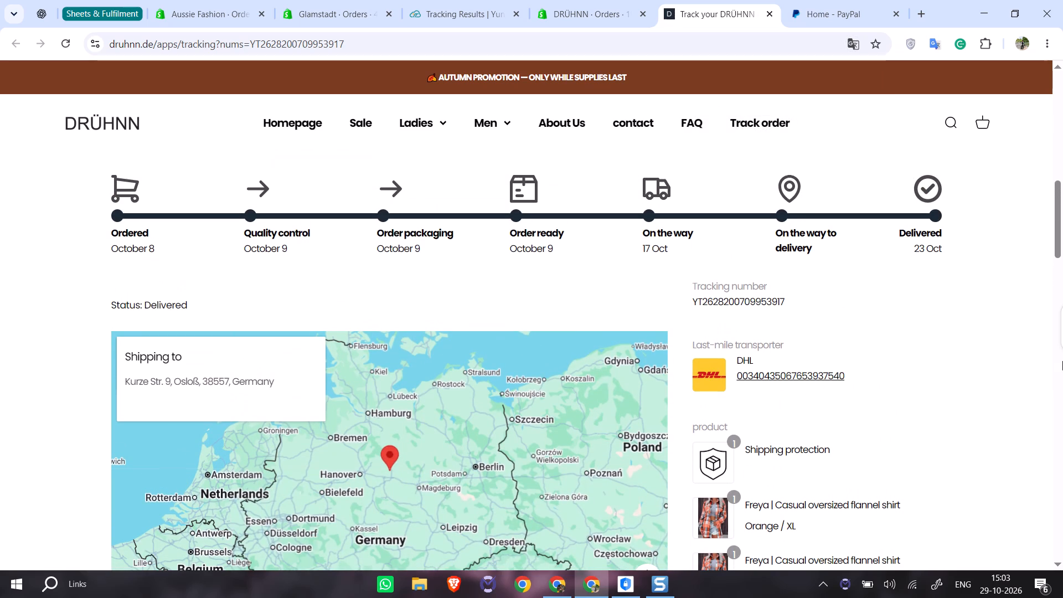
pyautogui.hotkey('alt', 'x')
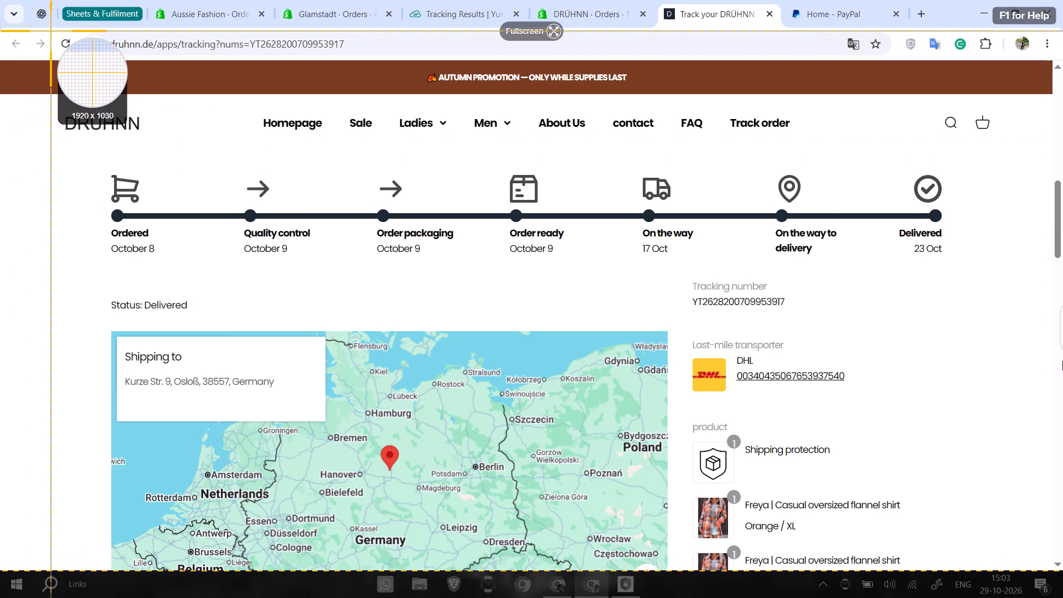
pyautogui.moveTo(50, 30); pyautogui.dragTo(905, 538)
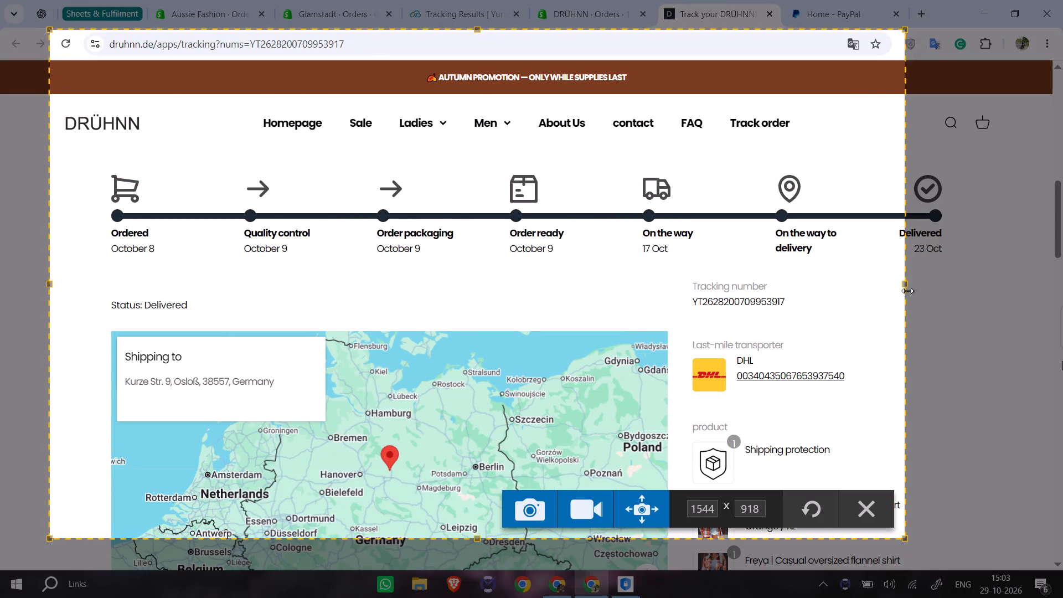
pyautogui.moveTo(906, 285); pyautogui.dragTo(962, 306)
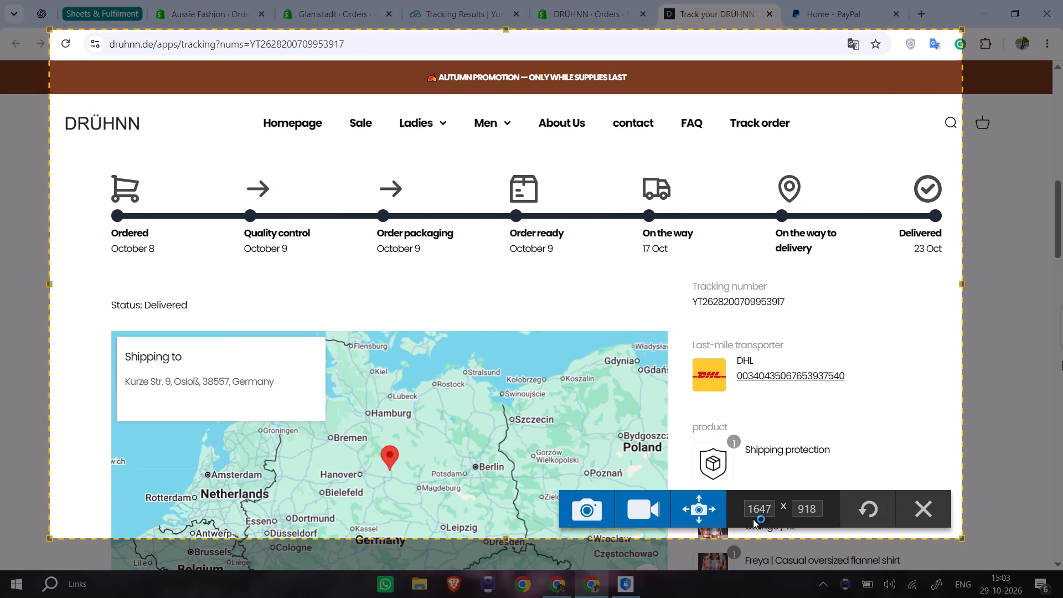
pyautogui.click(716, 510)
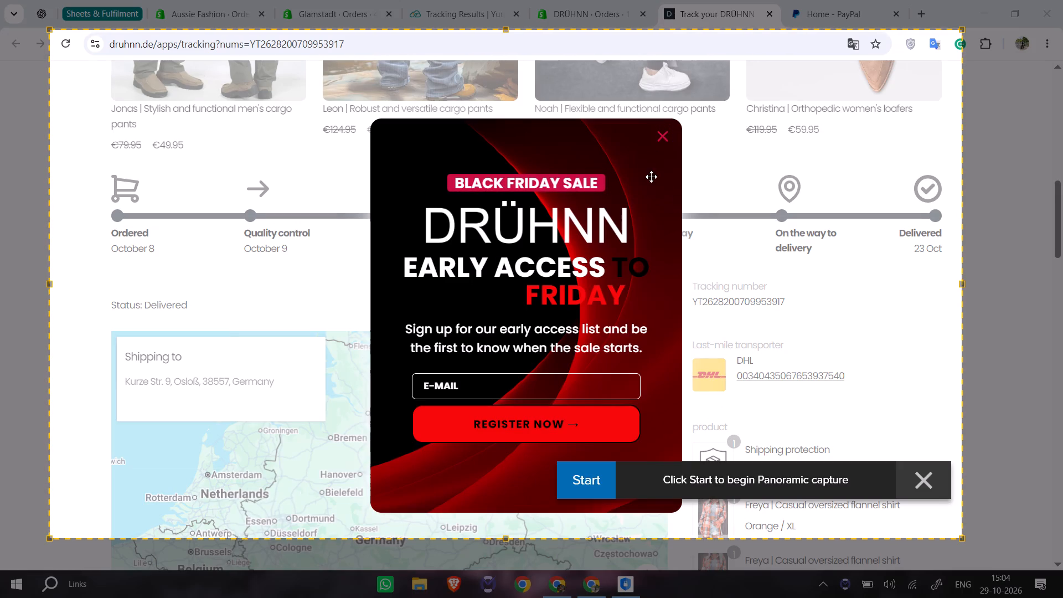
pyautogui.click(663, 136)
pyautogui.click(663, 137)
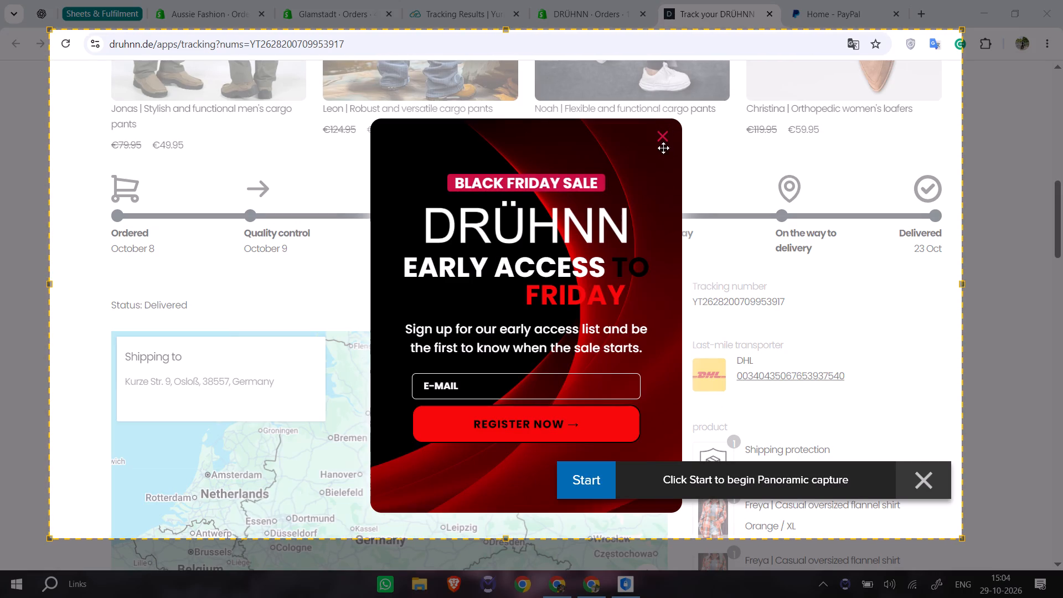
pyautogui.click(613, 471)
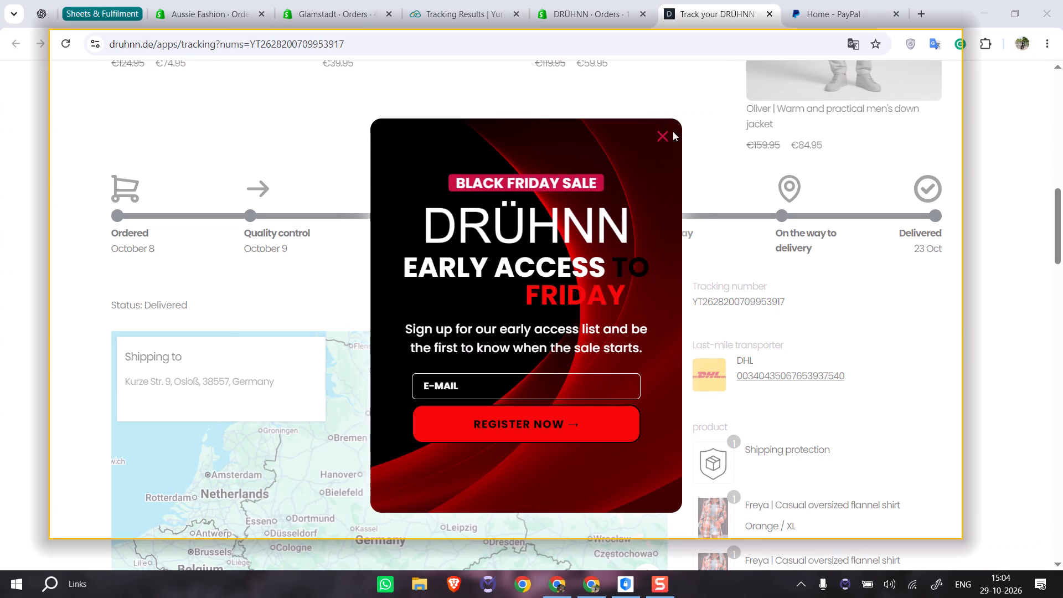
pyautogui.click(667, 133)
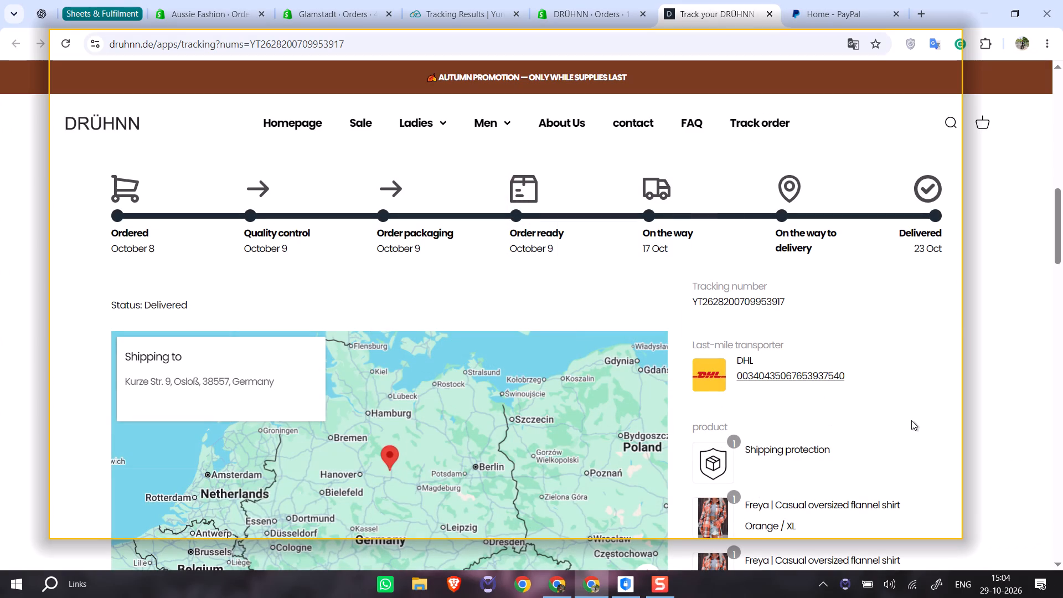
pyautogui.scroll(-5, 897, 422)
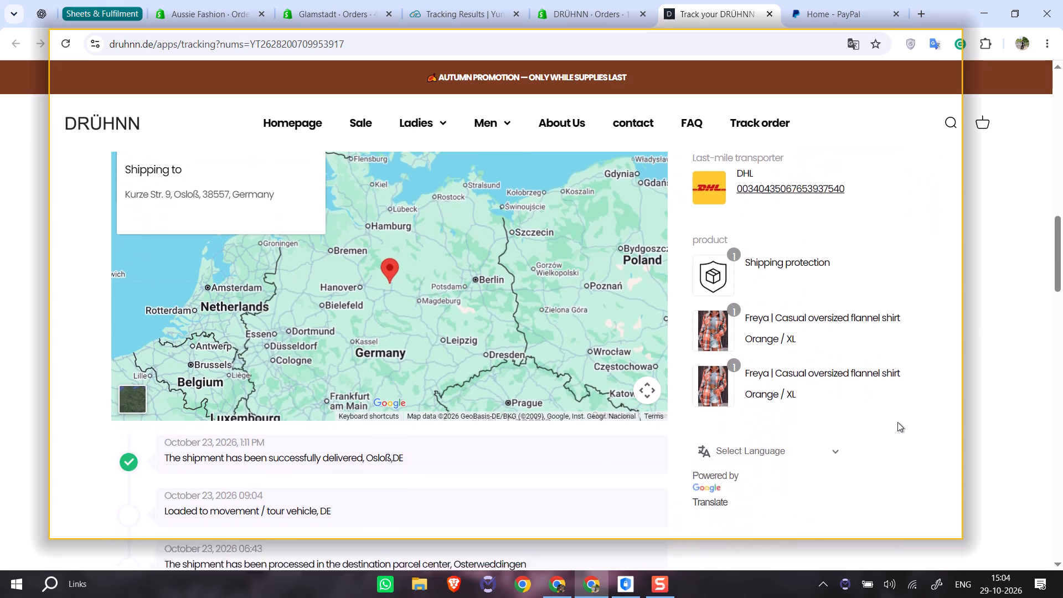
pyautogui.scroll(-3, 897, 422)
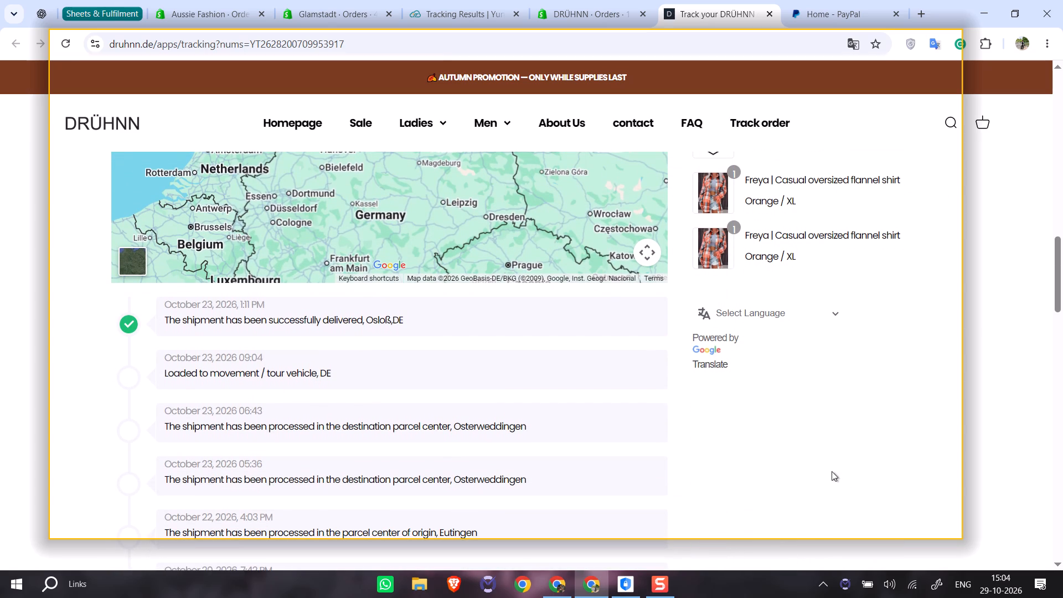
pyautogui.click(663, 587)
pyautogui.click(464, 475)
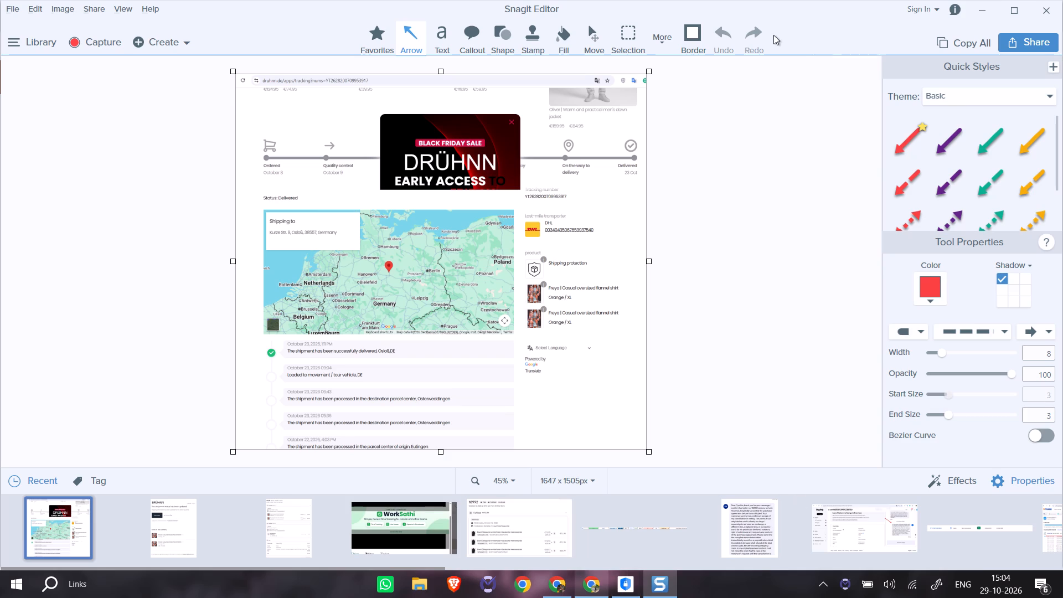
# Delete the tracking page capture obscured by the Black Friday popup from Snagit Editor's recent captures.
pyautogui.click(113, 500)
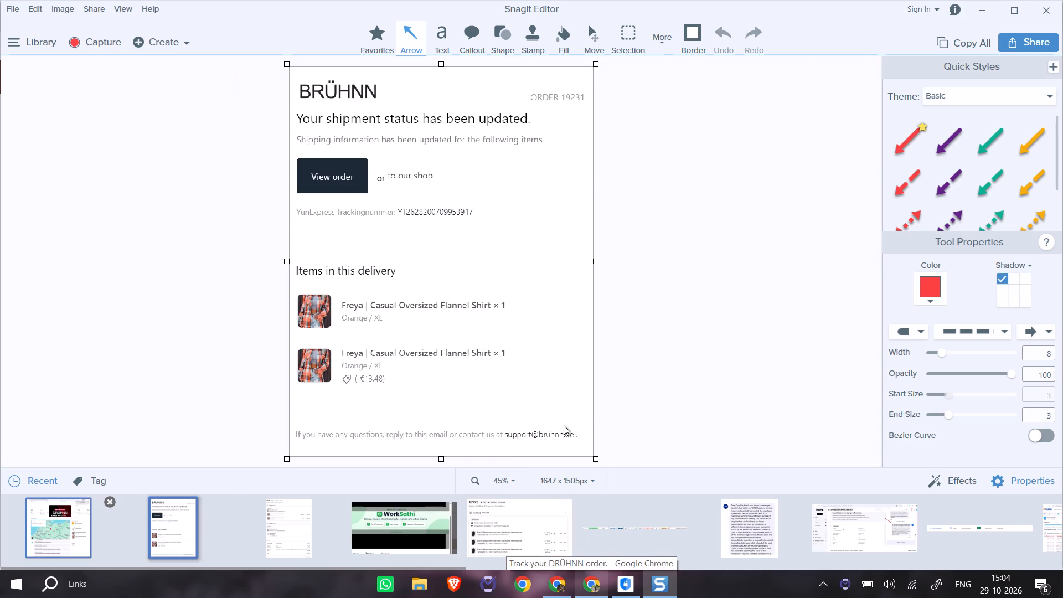
# Return to Chrome and take a panoramic Snagit capture of the tracking page, from the address bar and delivery progress through the October 23 events.
pyautogui.hotkey('alt', 'Tab')
pyautogui.scroll(1, 916, 377)
pyautogui.hscroll(-1, 917, 377)
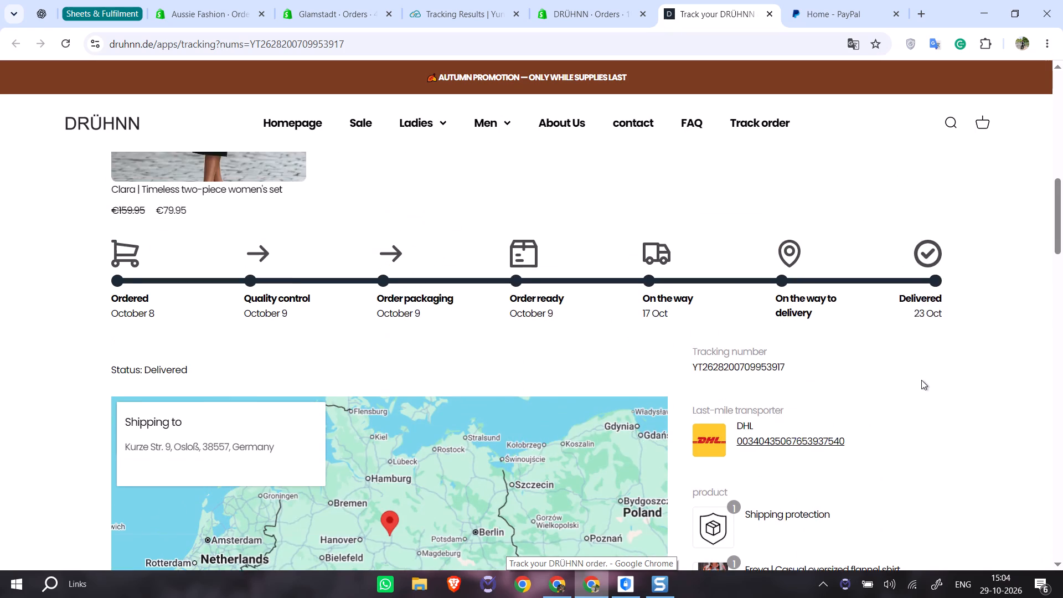
pyautogui.hscroll(-1, 921, 380)
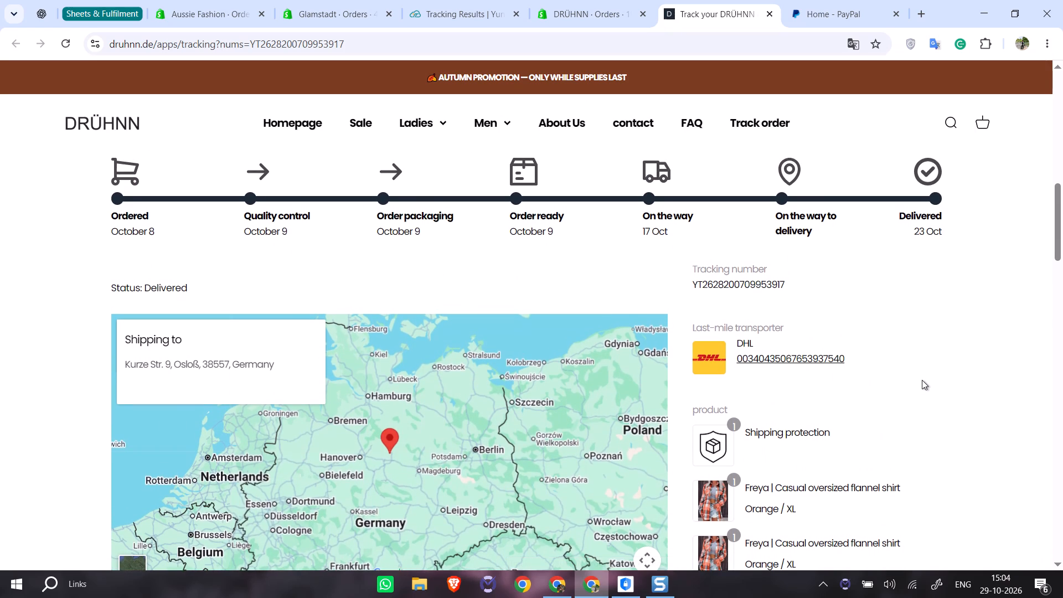
pyautogui.hscroll(-1, 922, 380)
pyautogui.hotkey('alt', 'x')
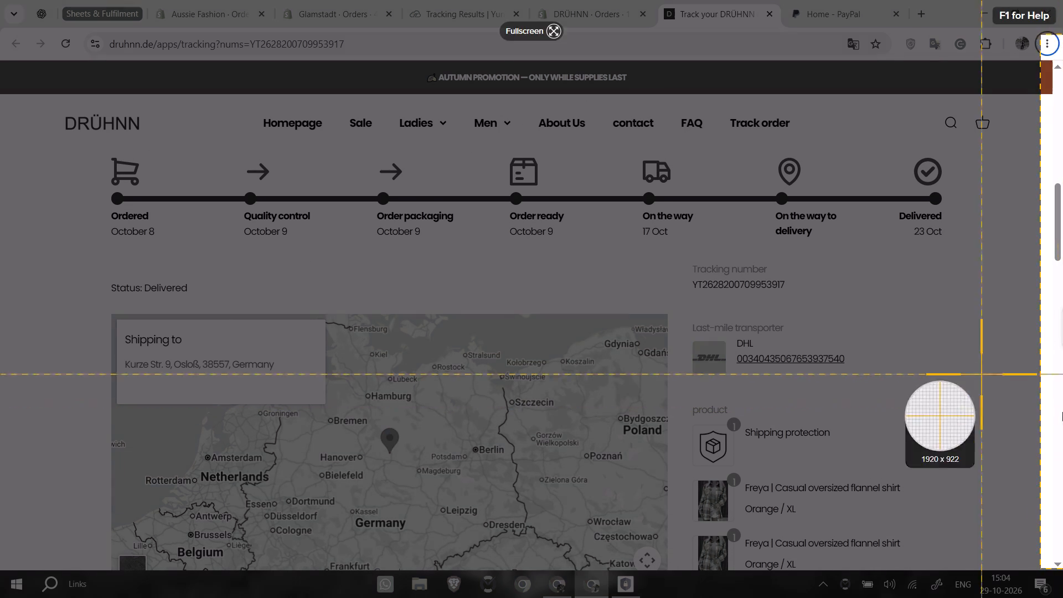
pyautogui.moveTo(56, 27); pyautogui.dragTo(339, 317)
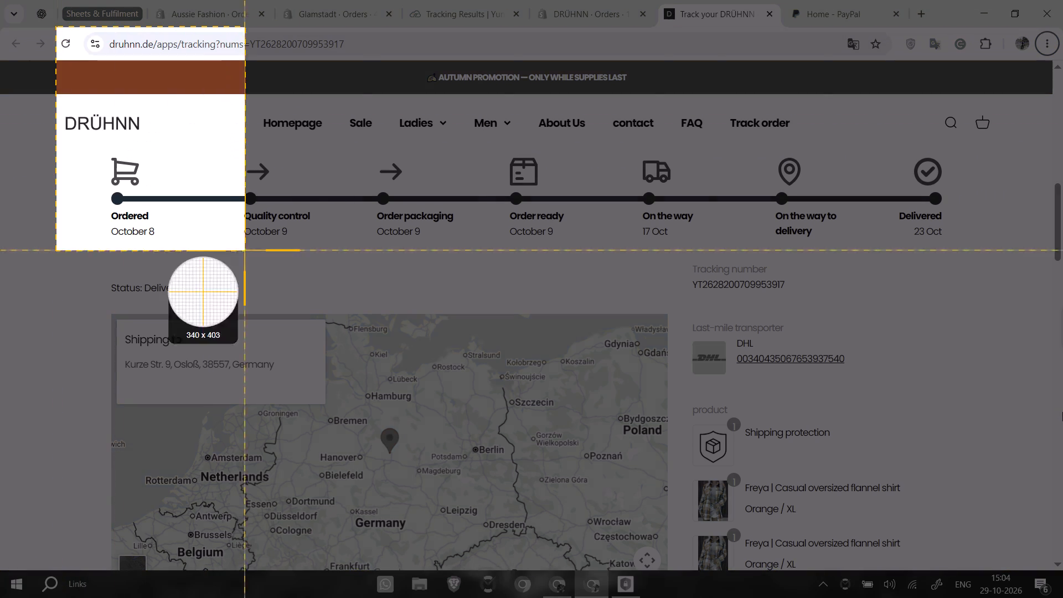
pyautogui.moveTo(339, 317); pyautogui.dragTo(992, 558)
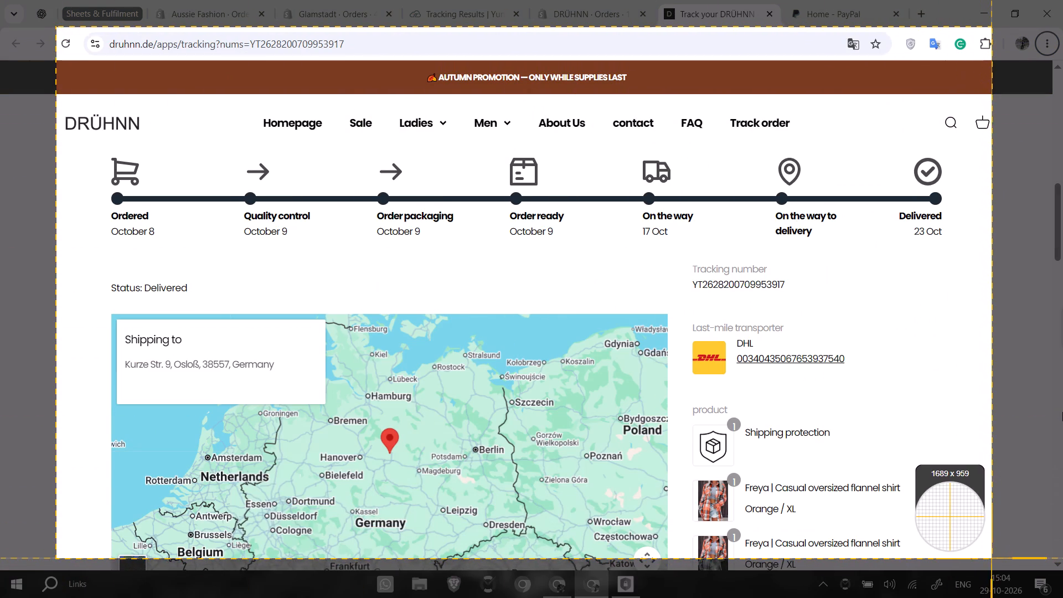
pyautogui.moveTo(992, 558); pyautogui.dragTo(999, 558)
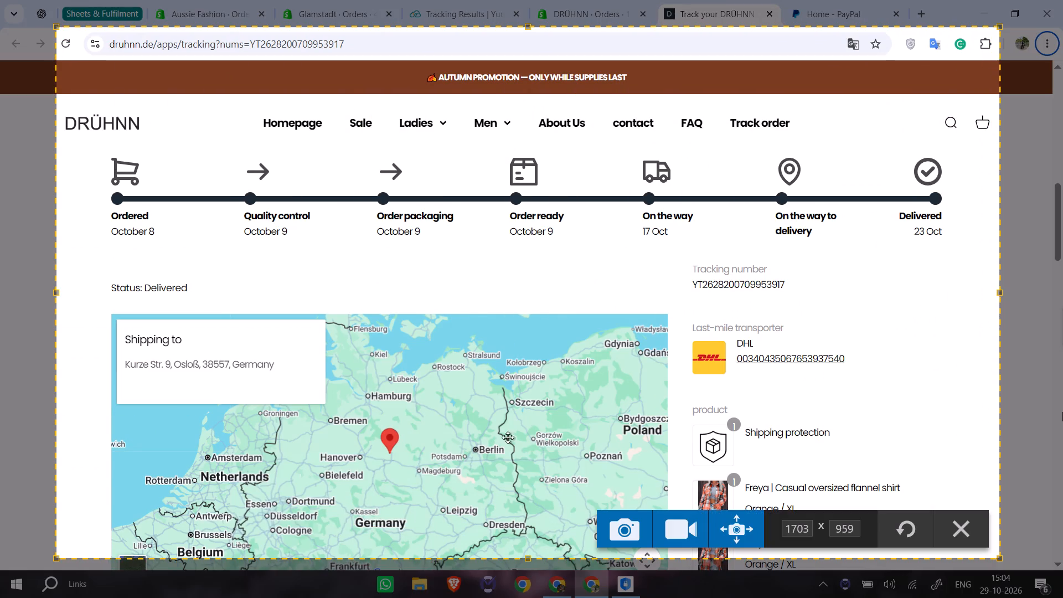
pyautogui.click(748, 533)
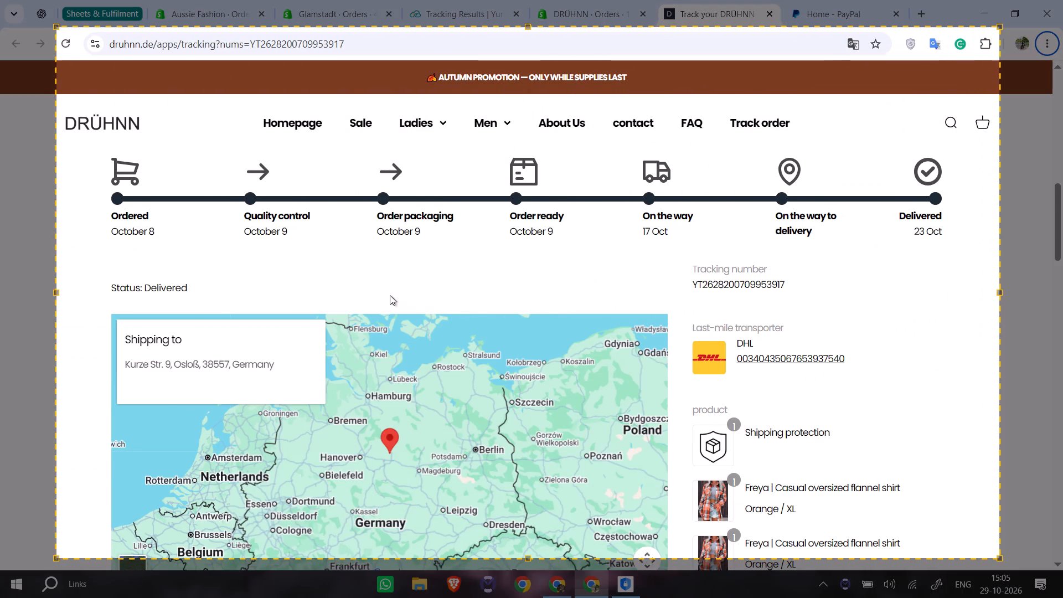
pyautogui.click(626, 508)
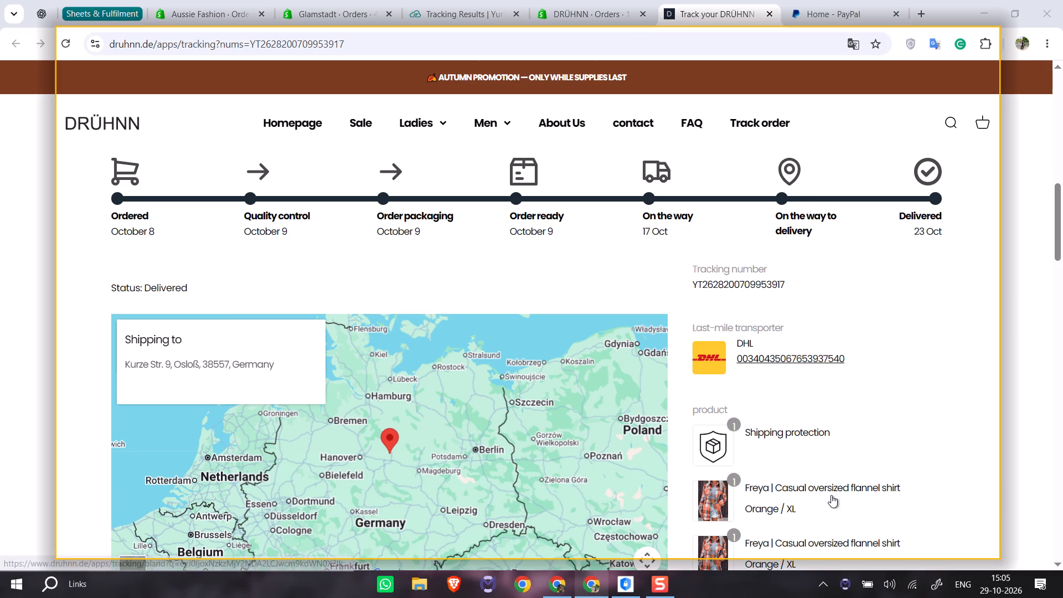
pyautogui.scroll(-3, 831, 495)
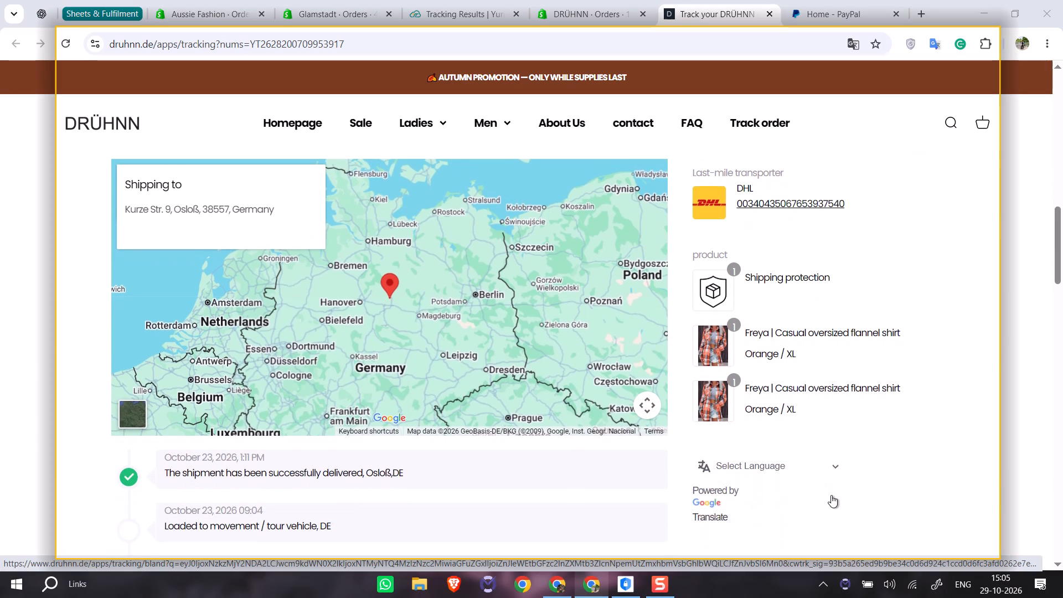
pyautogui.scroll(-2, 831, 495)
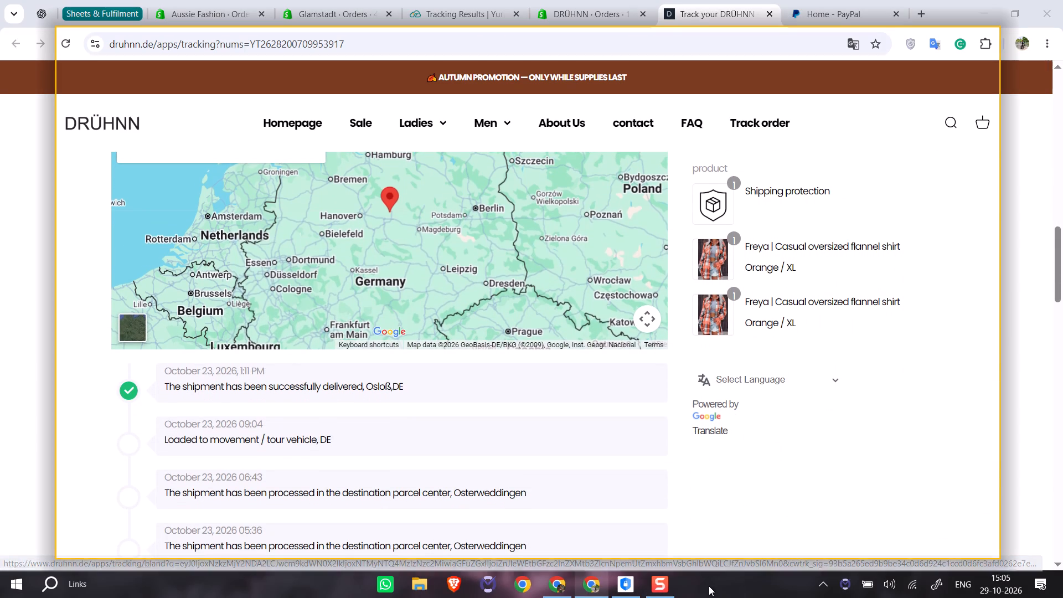
pyautogui.click(664, 591)
pyautogui.click(539, 512)
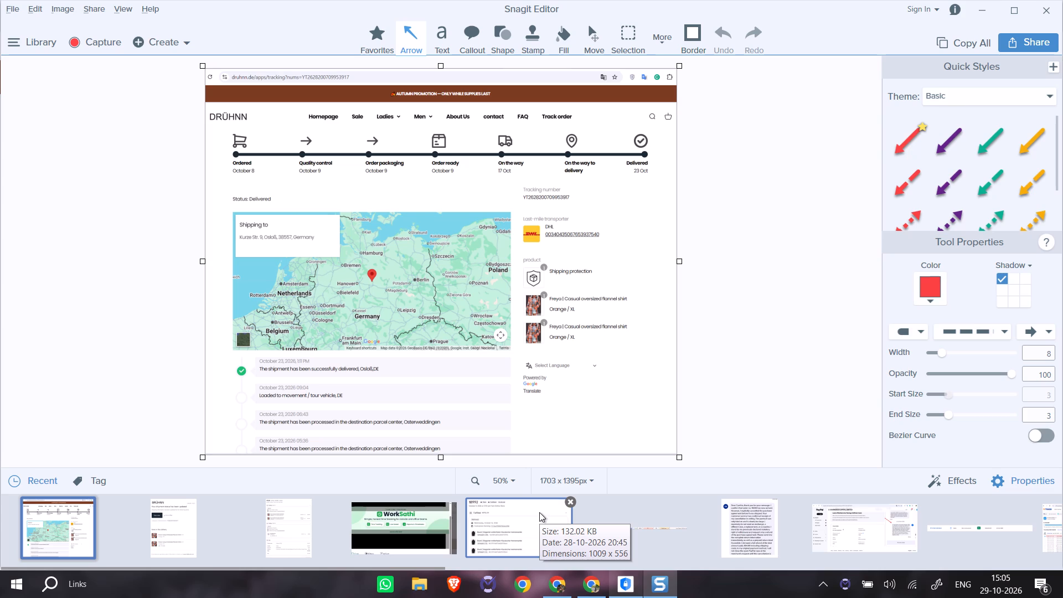
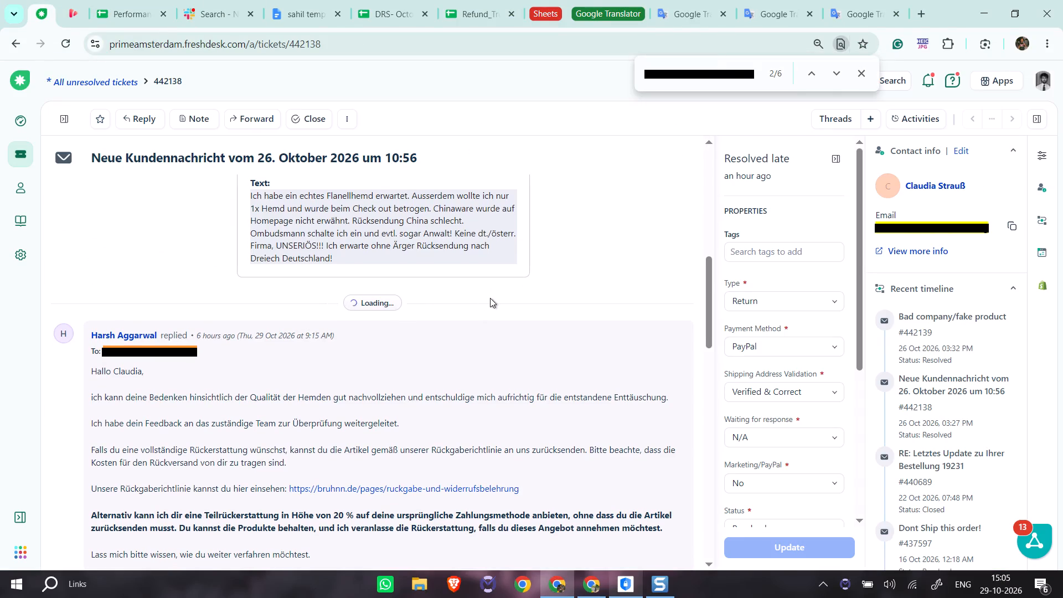
# Translate Freshdesk ticket 442138 to English.
pyautogui.rightClick(490, 298)
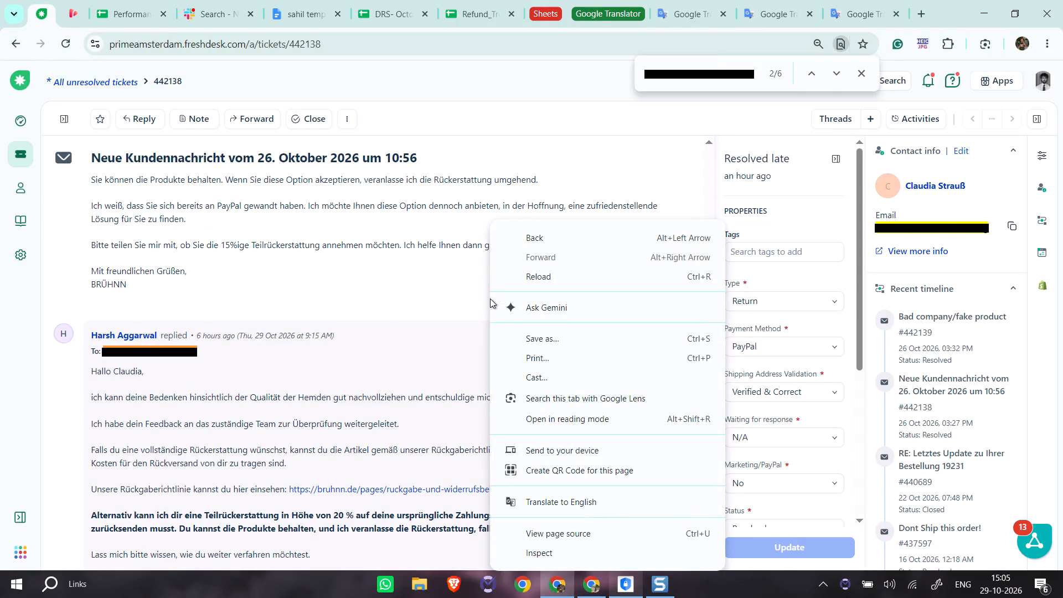
pyautogui.click(527, 509)
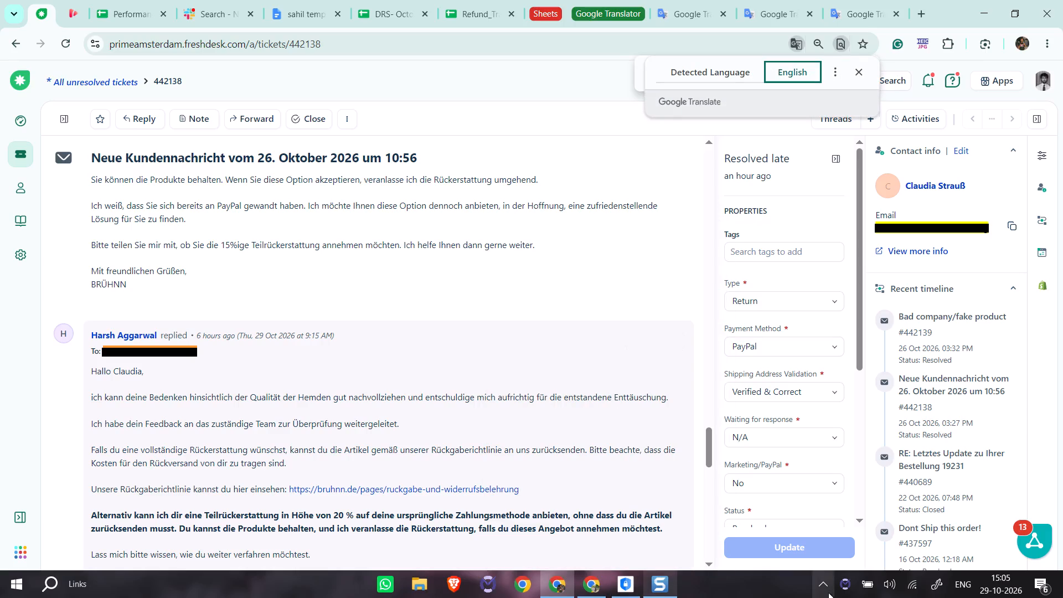
# Switch to MeraMonitor, refresh the current work session and minimize the tracker.
pyautogui.doubleClick(840, 589)
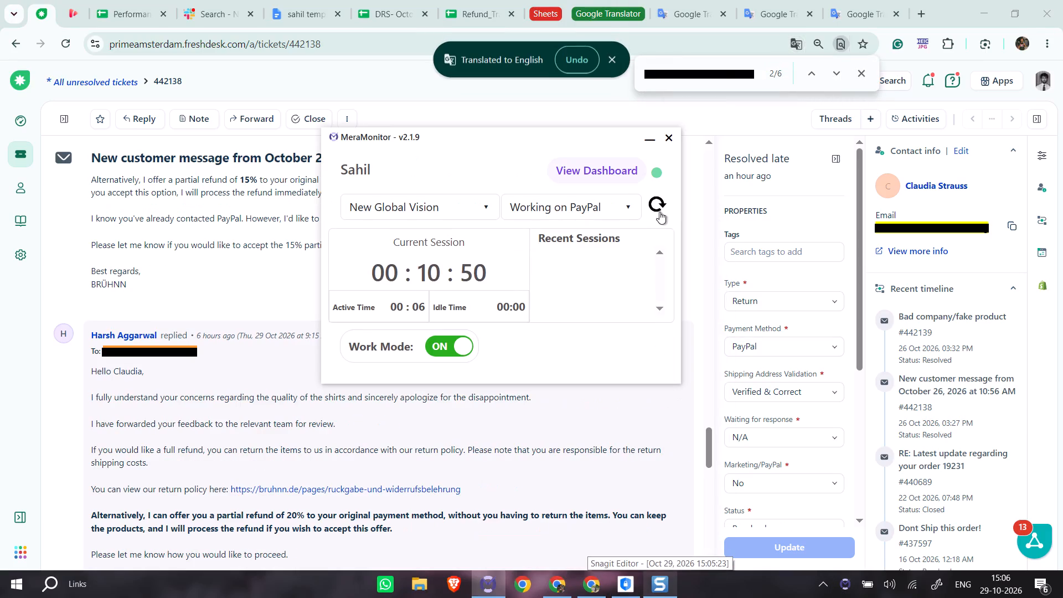
pyautogui.click(660, 207)
pyautogui.click(650, 141)
pyautogui.click(616, 59)
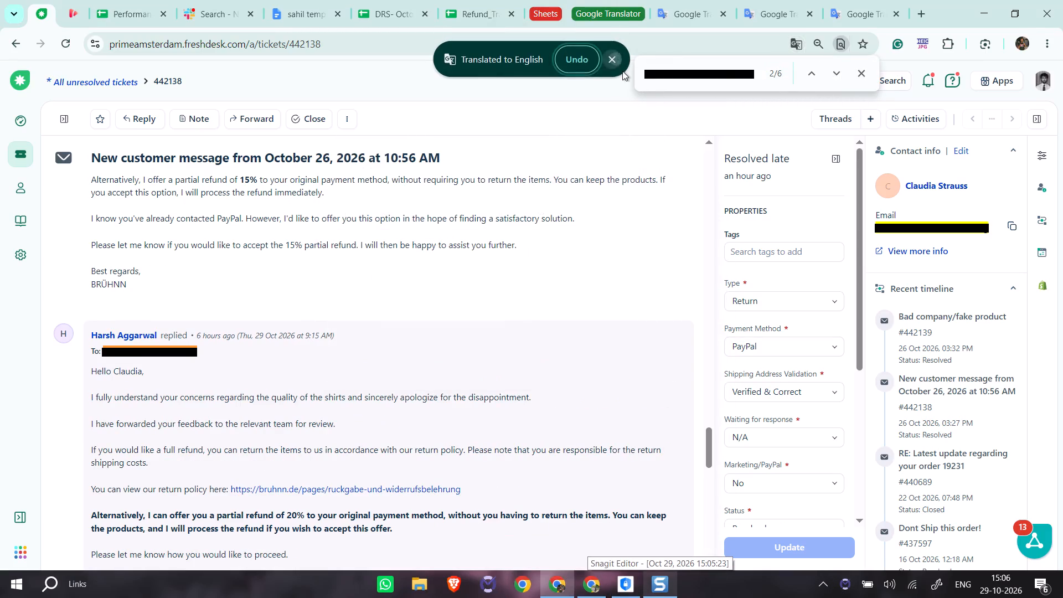
pyautogui.scroll(20, 504, 275)
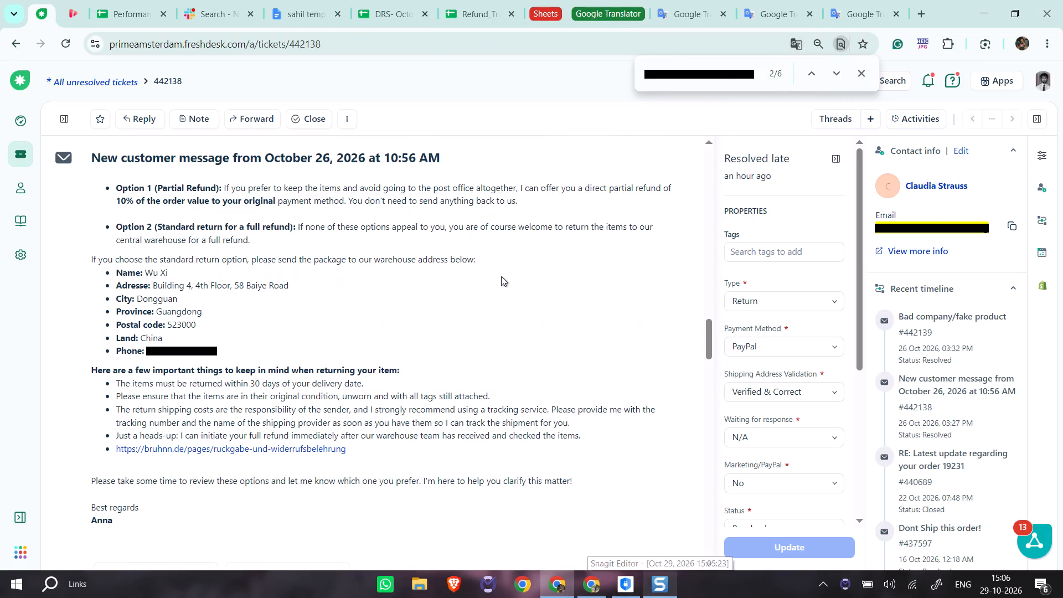
pyautogui.scroll(17, 501, 276)
pyautogui.scroll(-1, 470, 292)
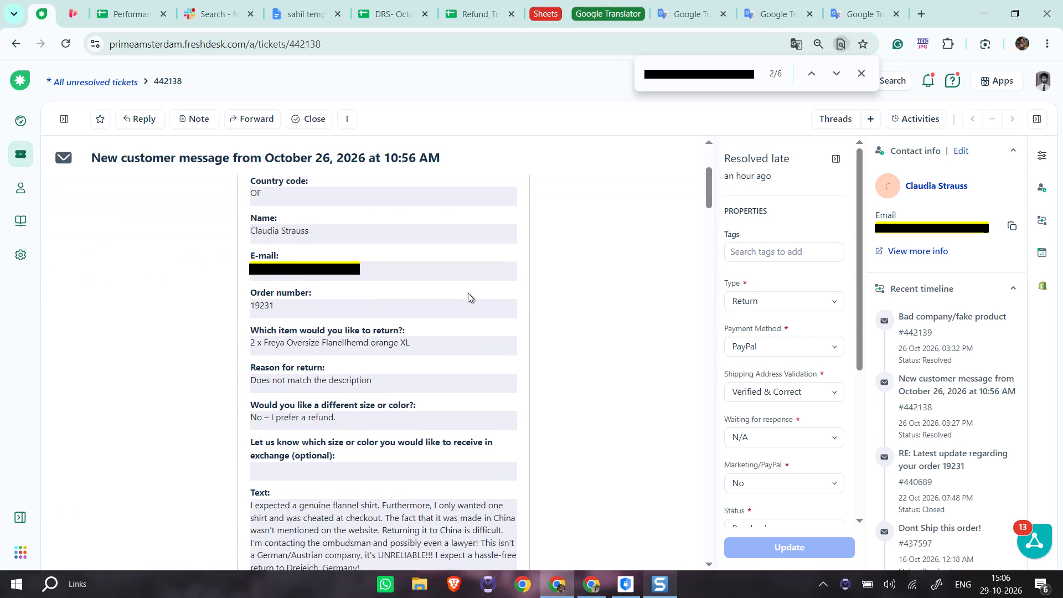
pyautogui.scroll(-2, 468, 293)
pyautogui.click(622, 352)
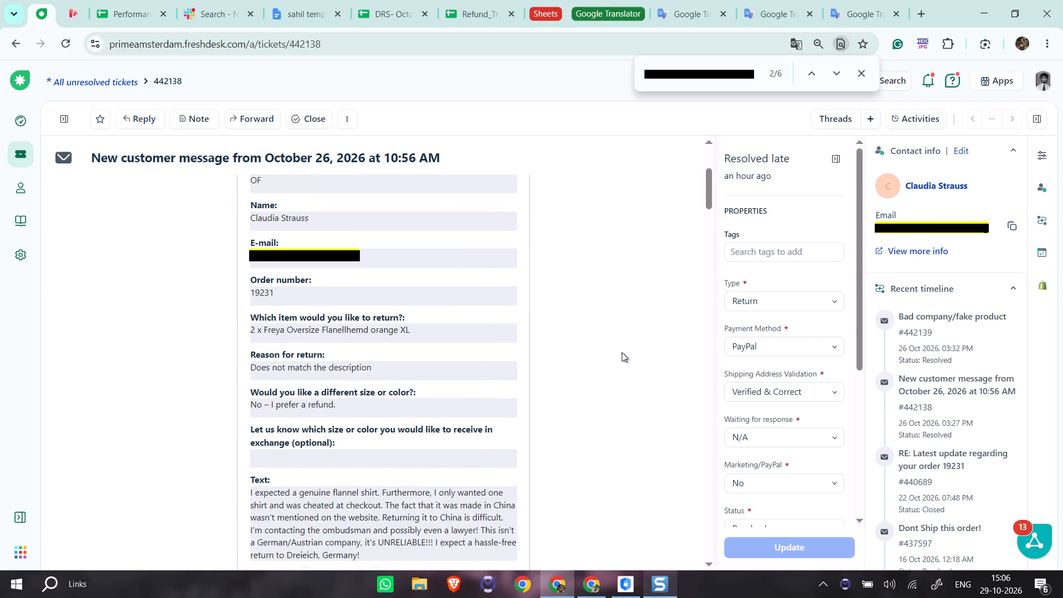
pyautogui.scroll(-1, 729, 368)
pyautogui.scroll(-1, 804, 359)
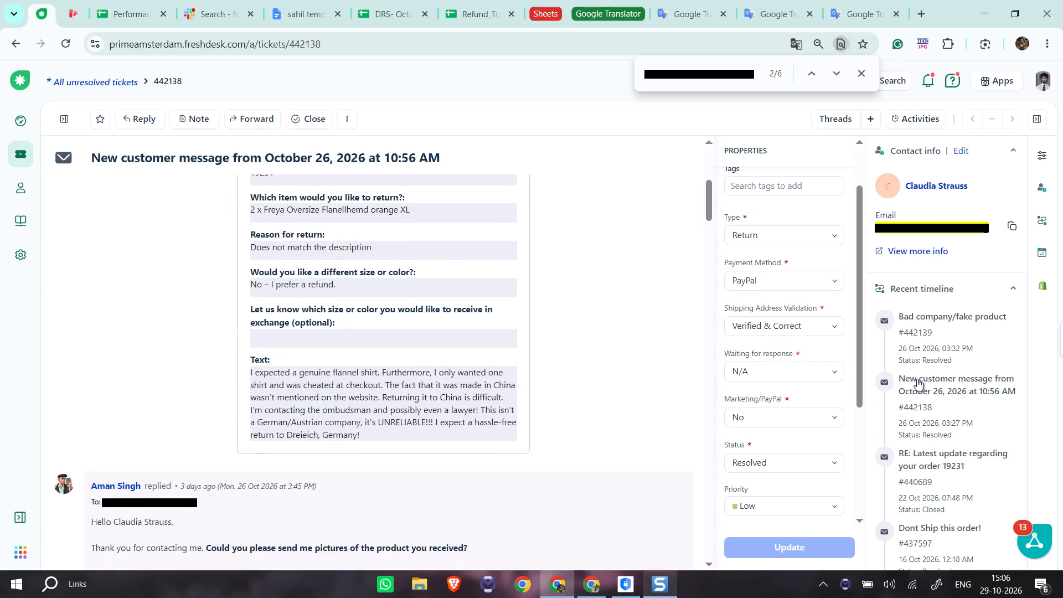
pyautogui.click(942, 384)
pyautogui.scroll(-1, 942, 384)
pyautogui.click(945, 381)
pyautogui.scroll(-1, 945, 380)
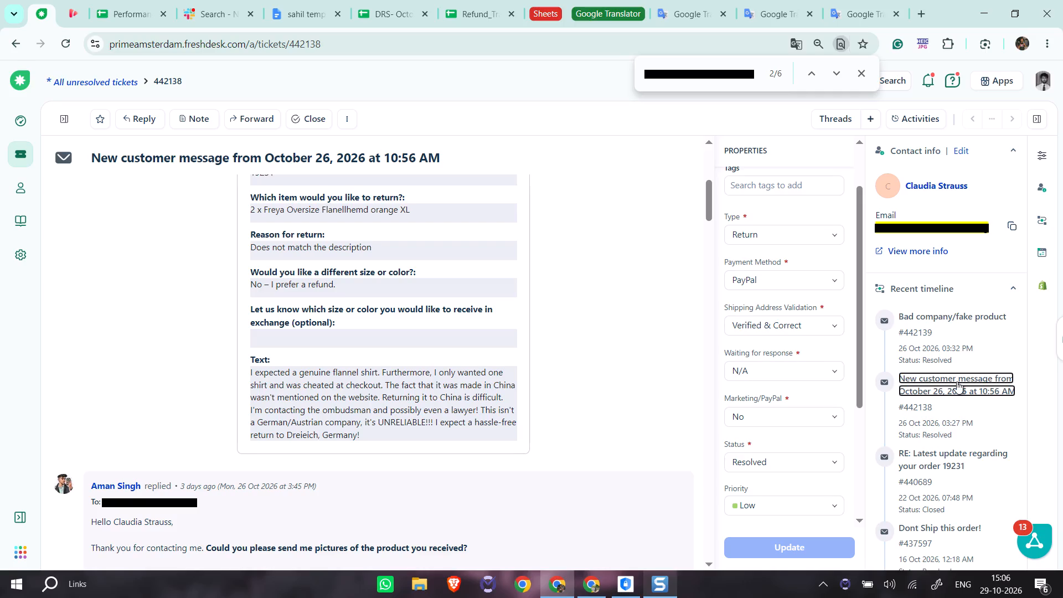
pyautogui.click(957, 382)
pyautogui.click(957, 382)
# Check ticket 442139 with its collapsed conversations expanded, and compare it with the return request in ticket 442138.
pyautogui.click(929, 313)
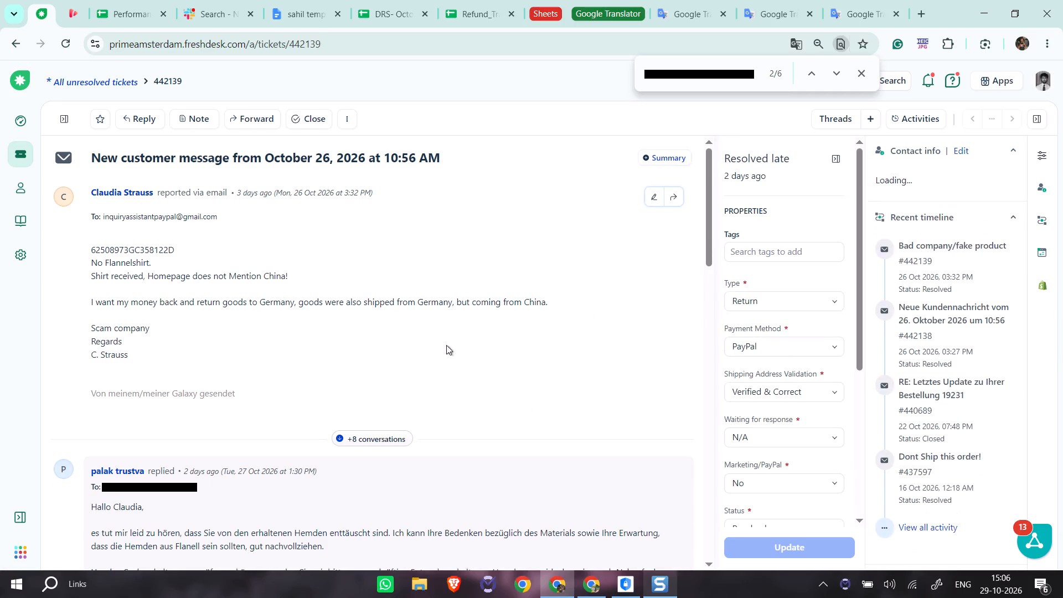
pyautogui.click(401, 436)
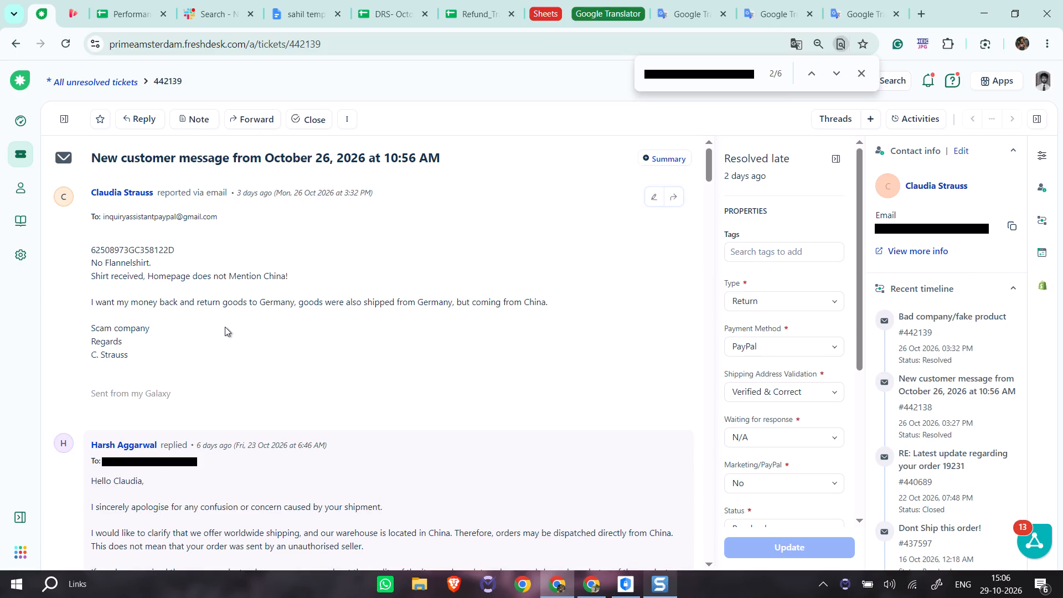
pyautogui.click(951, 383)
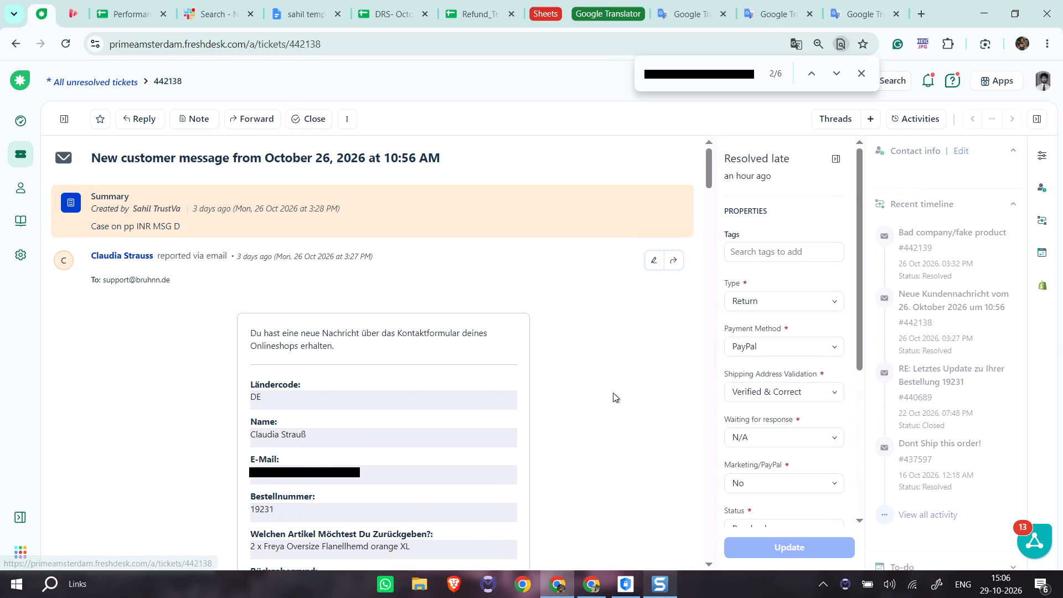
pyautogui.scroll(-5, 613, 393)
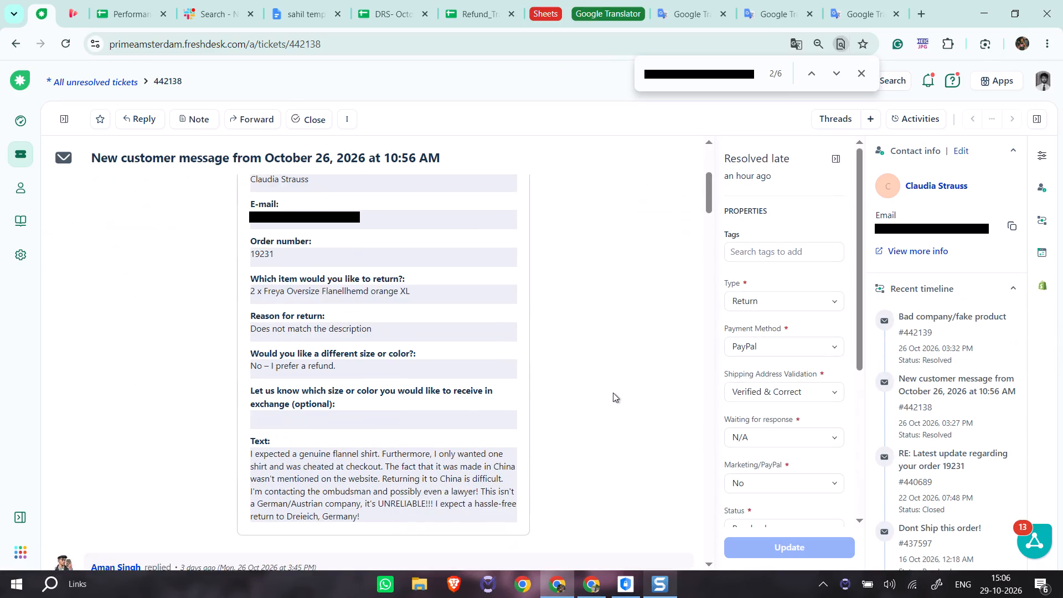
pyautogui.hscroll(-2, 613, 393)
pyautogui.hscroll(-1, 926, 310)
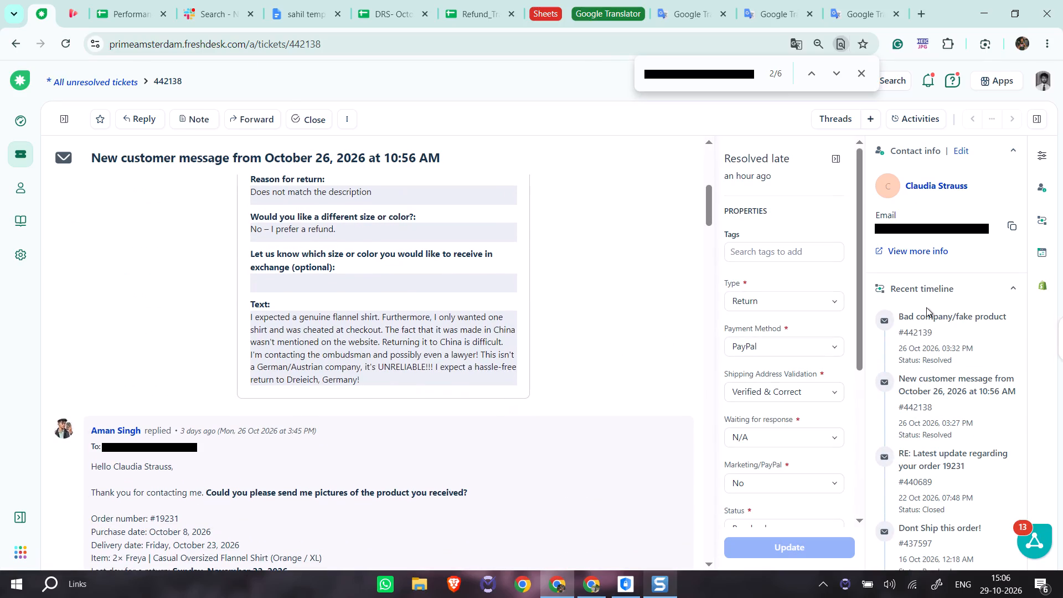
pyautogui.hscroll(-1, 926, 307)
pyautogui.click(926, 307)
pyautogui.hscroll(-1, 924, 309)
pyautogui.click(923, 318)
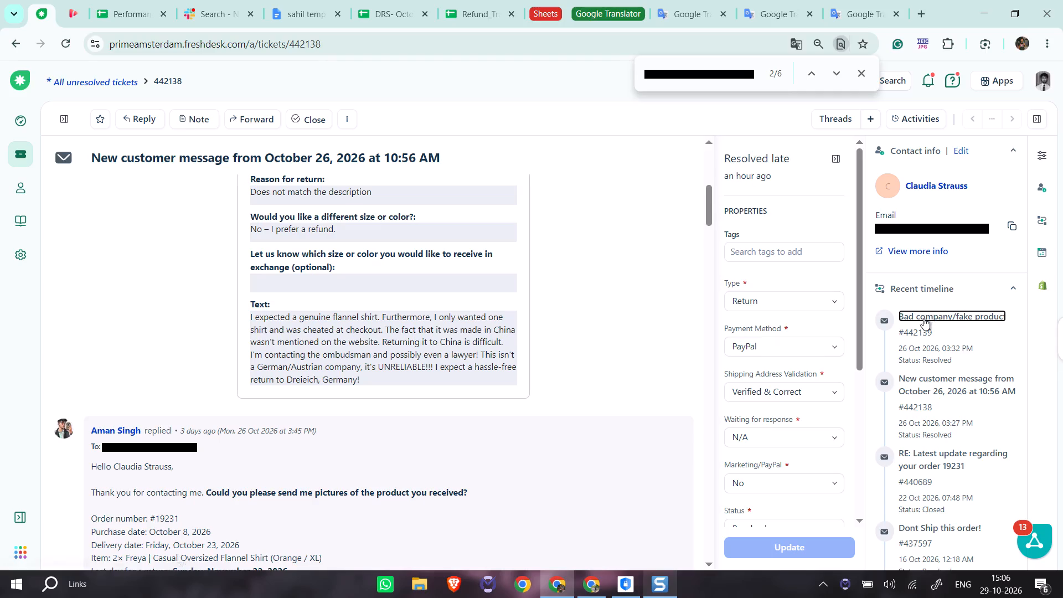
pyautogui.hscroll(-1, 914, 323)
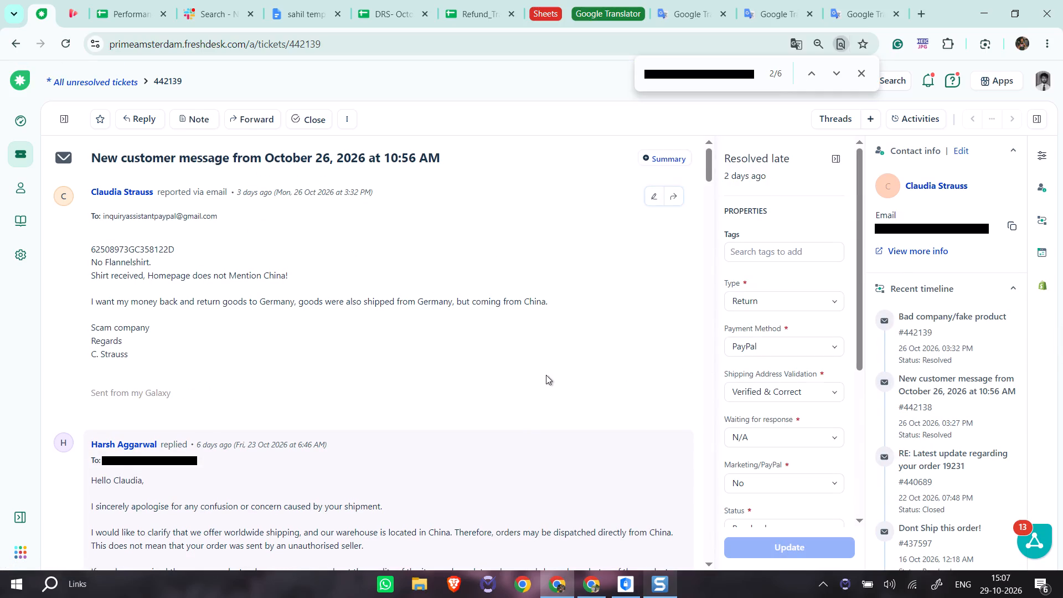
pyautogui.click(492, 365)
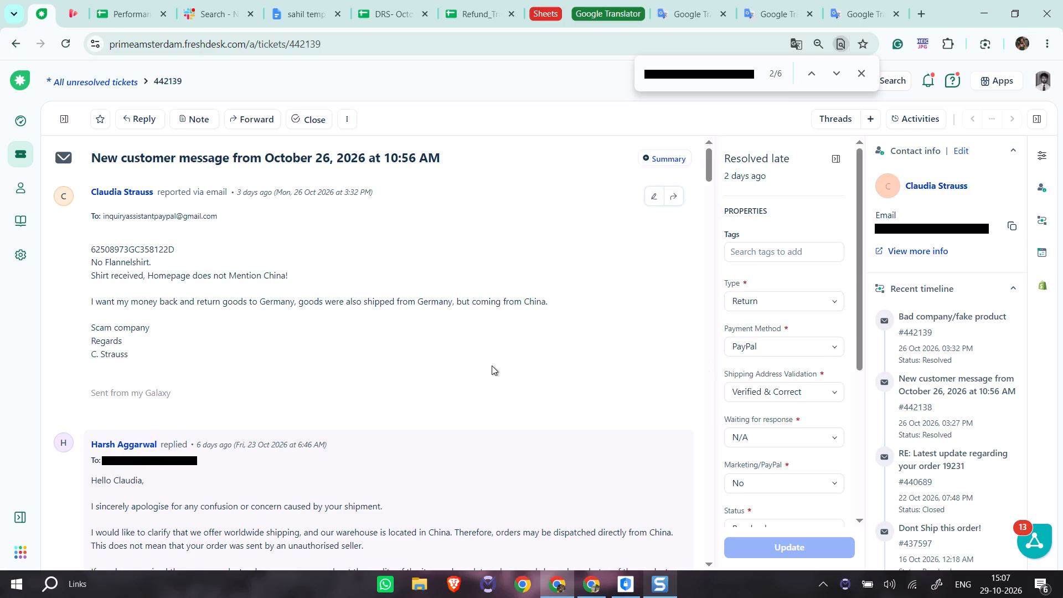
pyautogui.click(492, 365)
pyautogui.hotkey('alt', 'x')
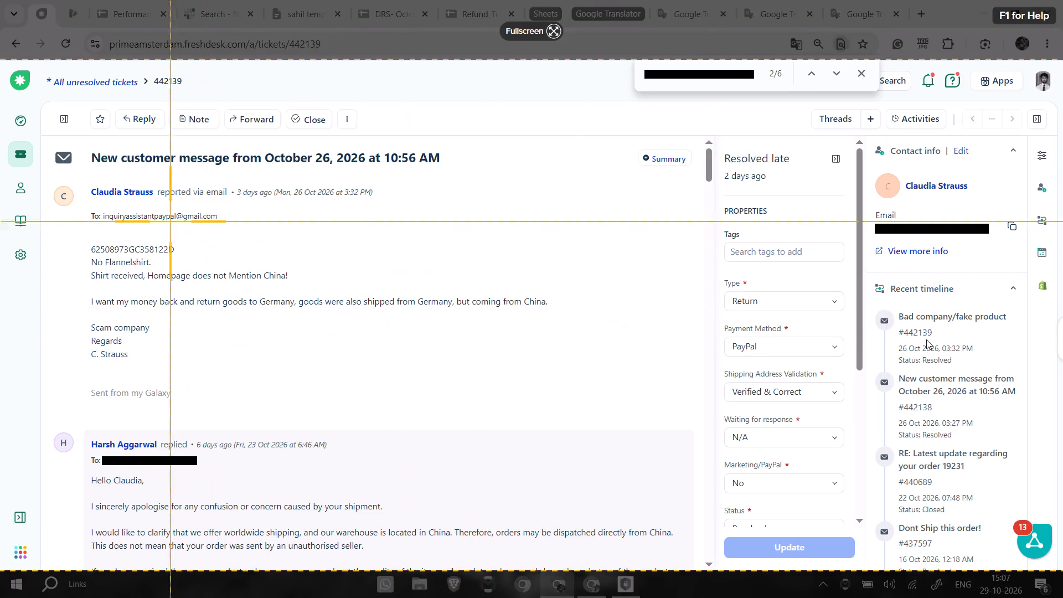
pyautogui.moveTo(53, 173); pyautogui.dragTo(477, 349)
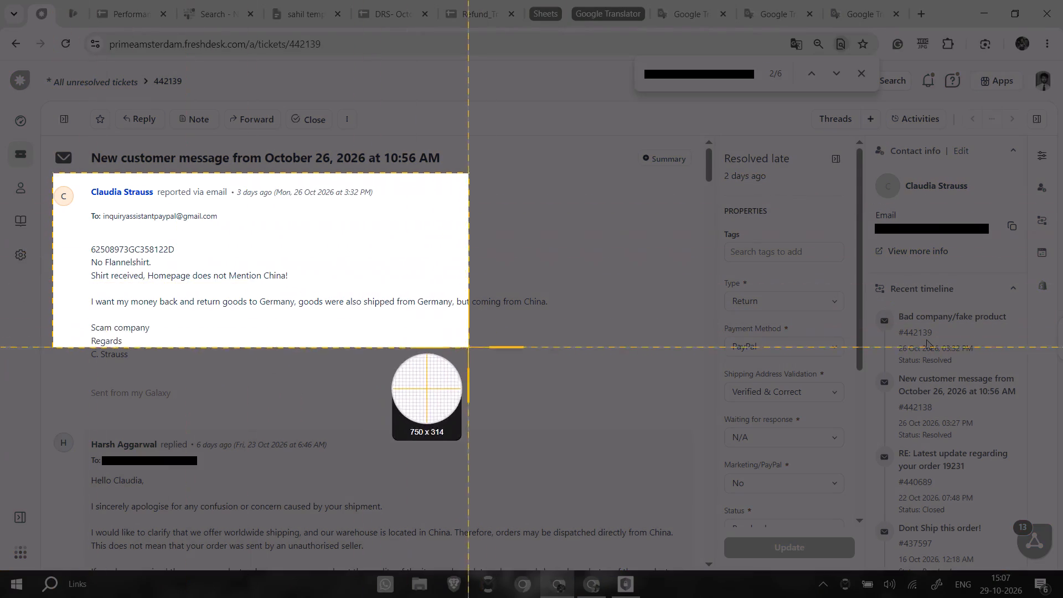
pyautogui.moveTo(477, 349); pyautogui.dragTo(692, 382)
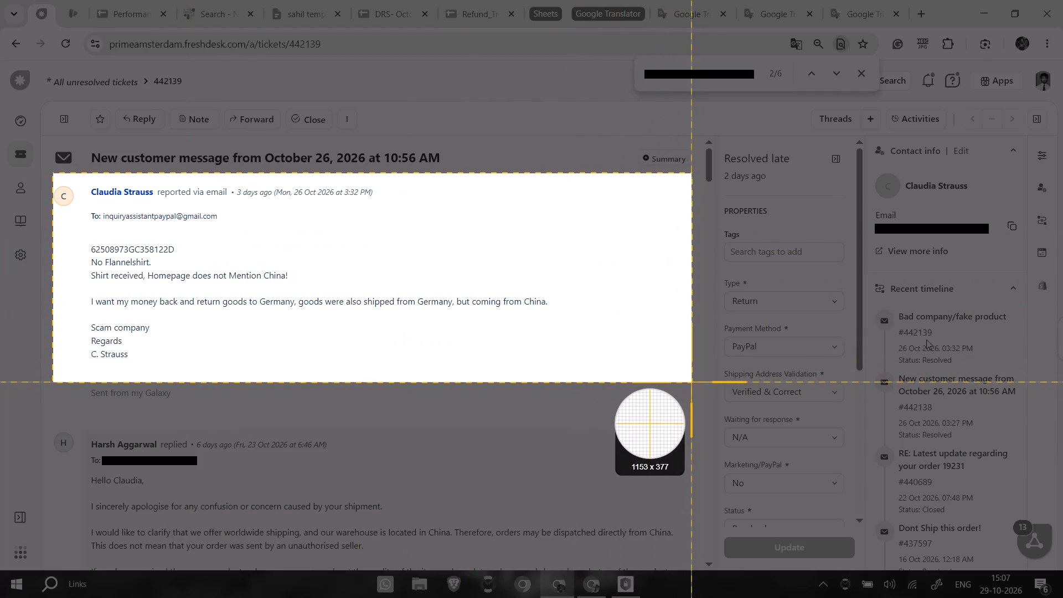
pyautogui.moveTo(692, 382); pyautogui.dragTo(701, 380)
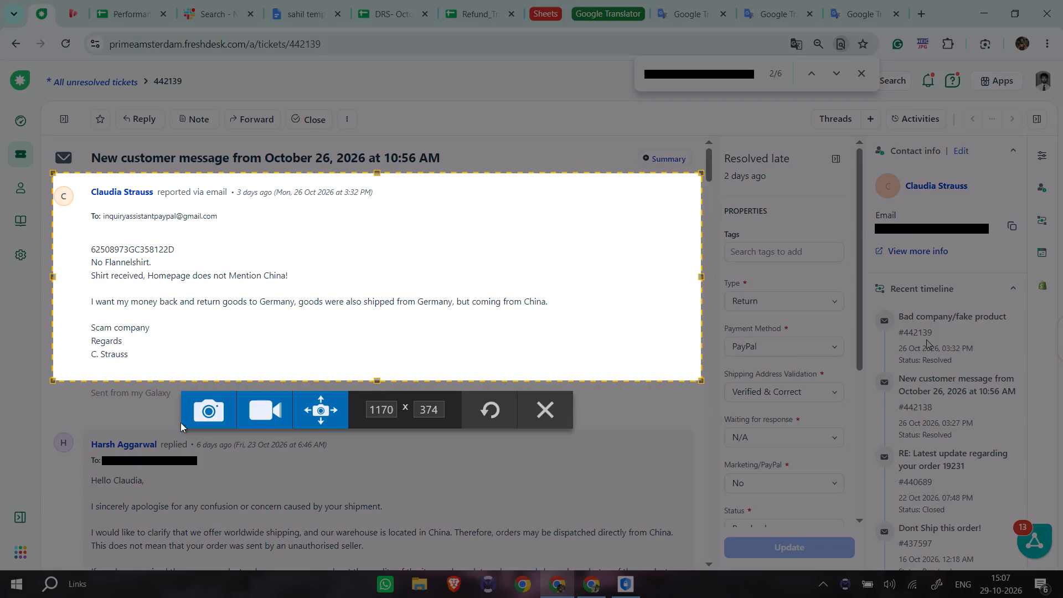
pyautogui.click(202, 416)
pyautogui.hotkey('alt', 'Tab')
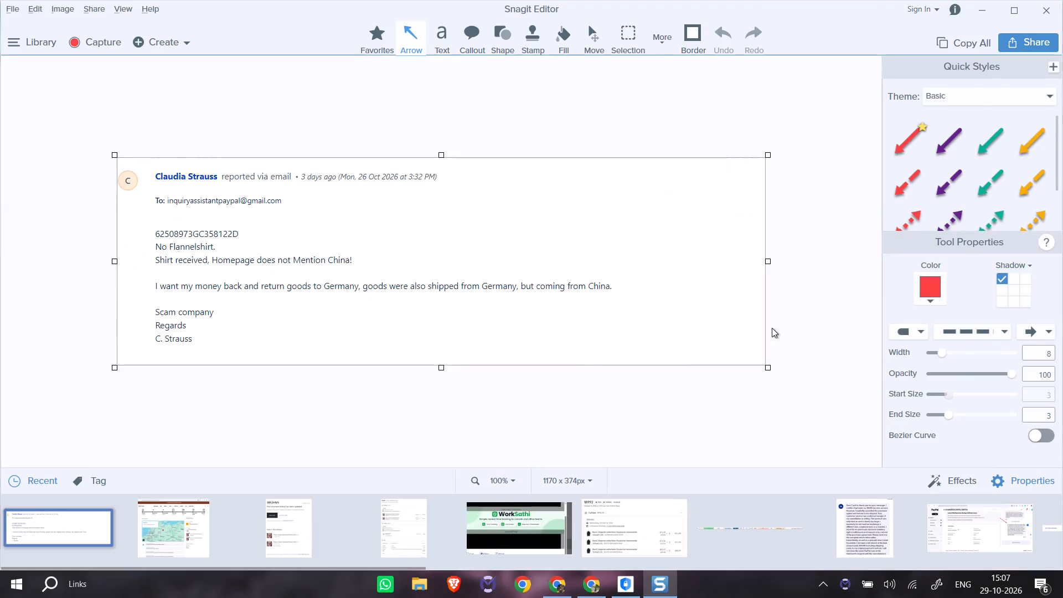
pyautogui.click(911, 388)
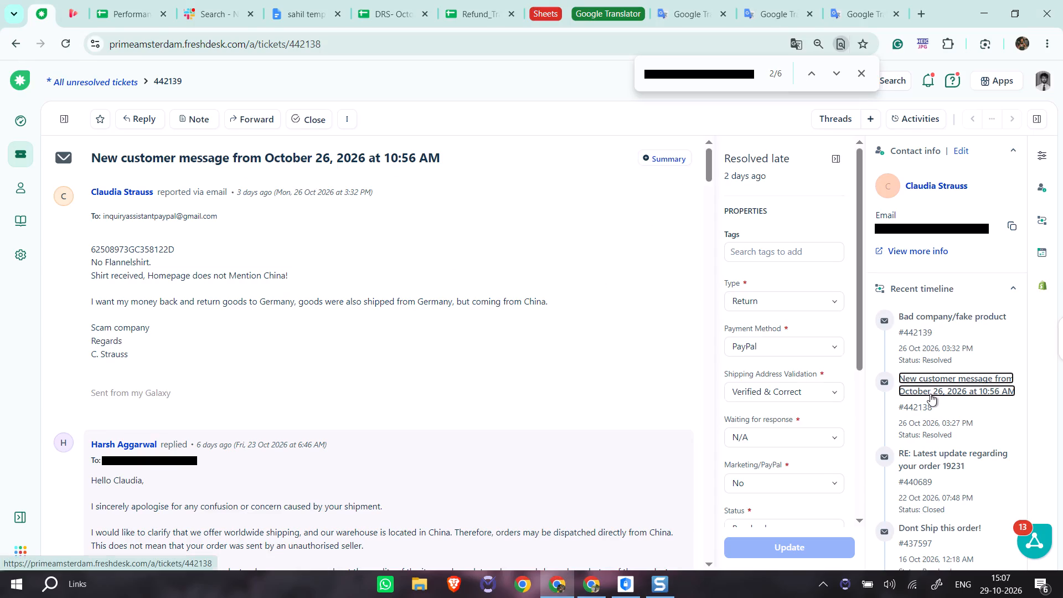
pyautogui.click(930, 394)
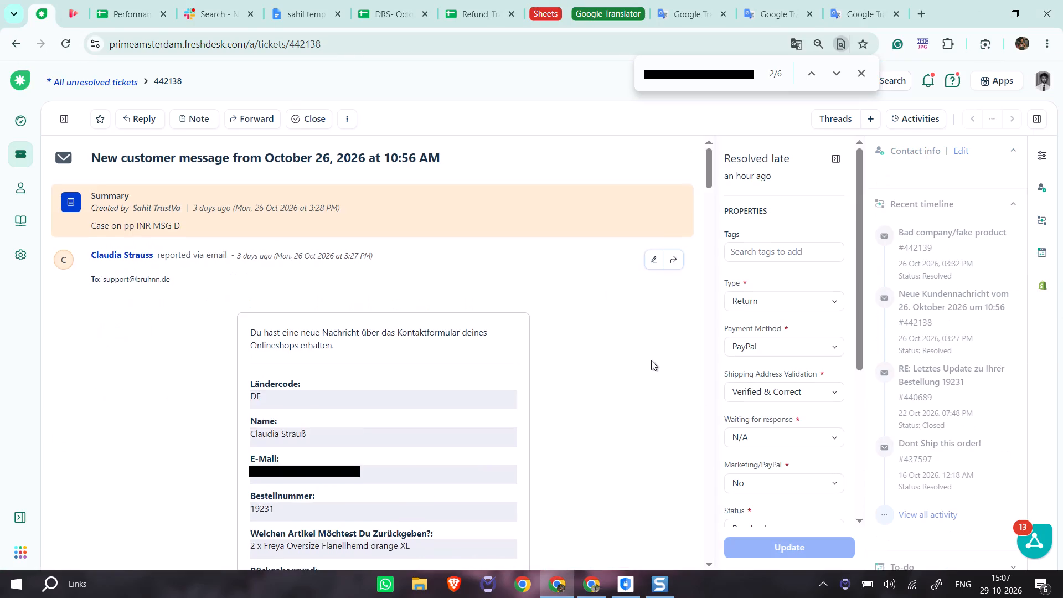
pyautogui.scroll(-14, 651, 360)
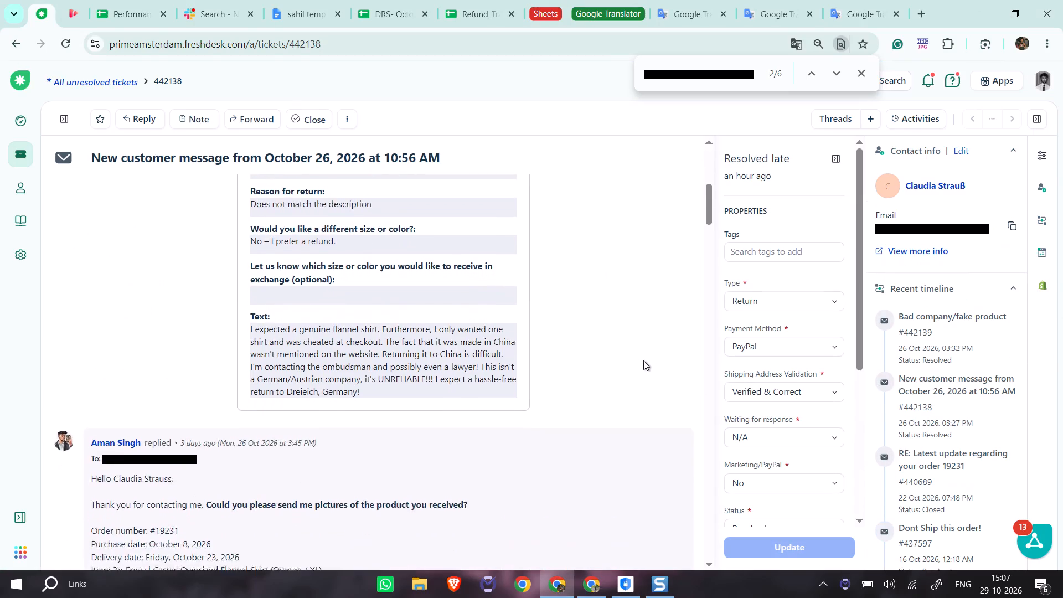
pyautogui.scroll(-5, 643, 360)
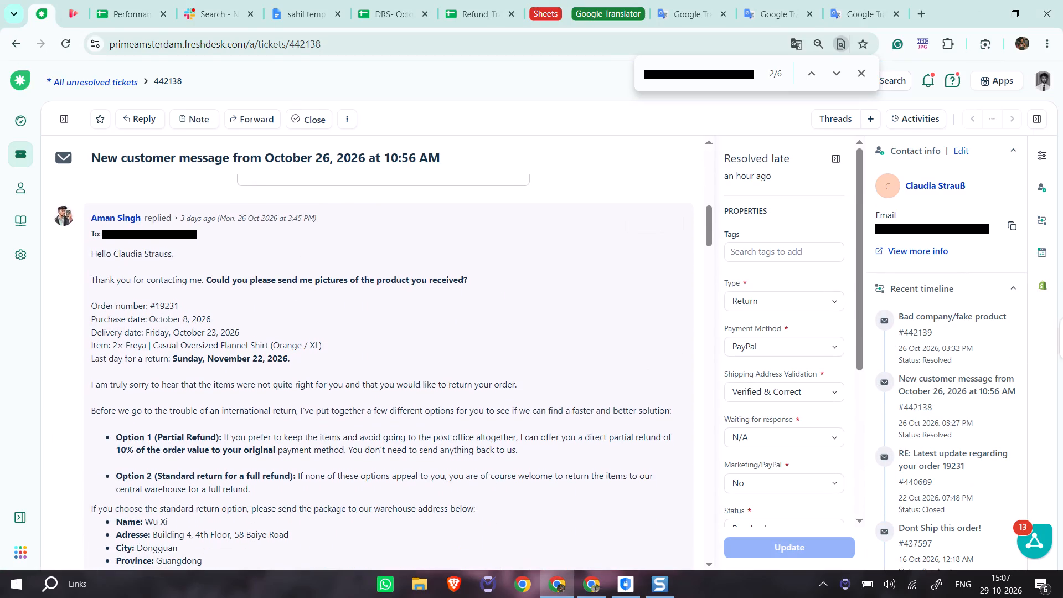
pyautogui.hotkey('alt', 'x')
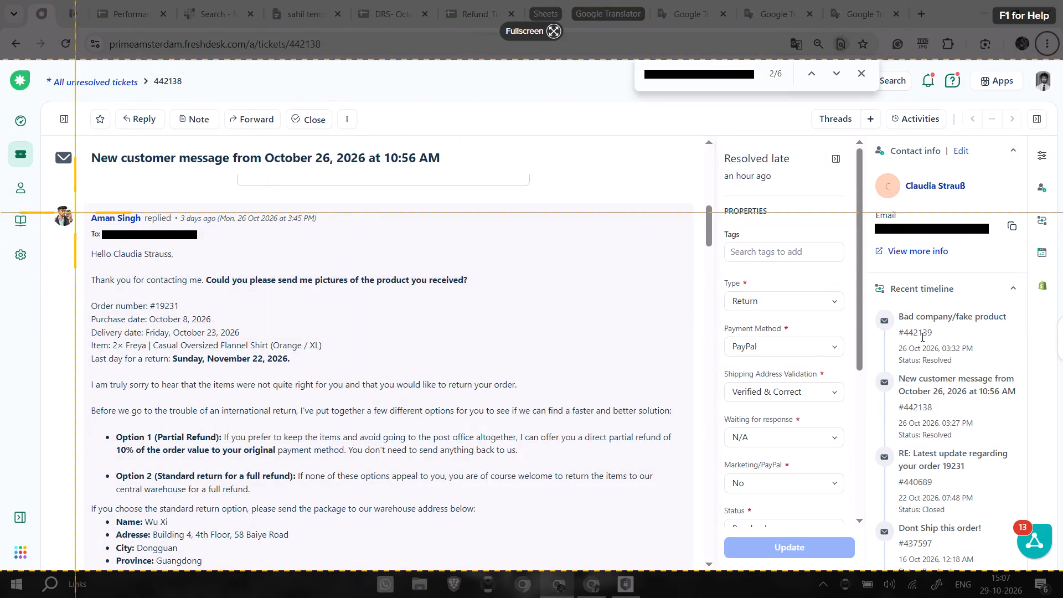
pyautogui.moveTo(48, 205); pyautogui.dragTo(274, 355)
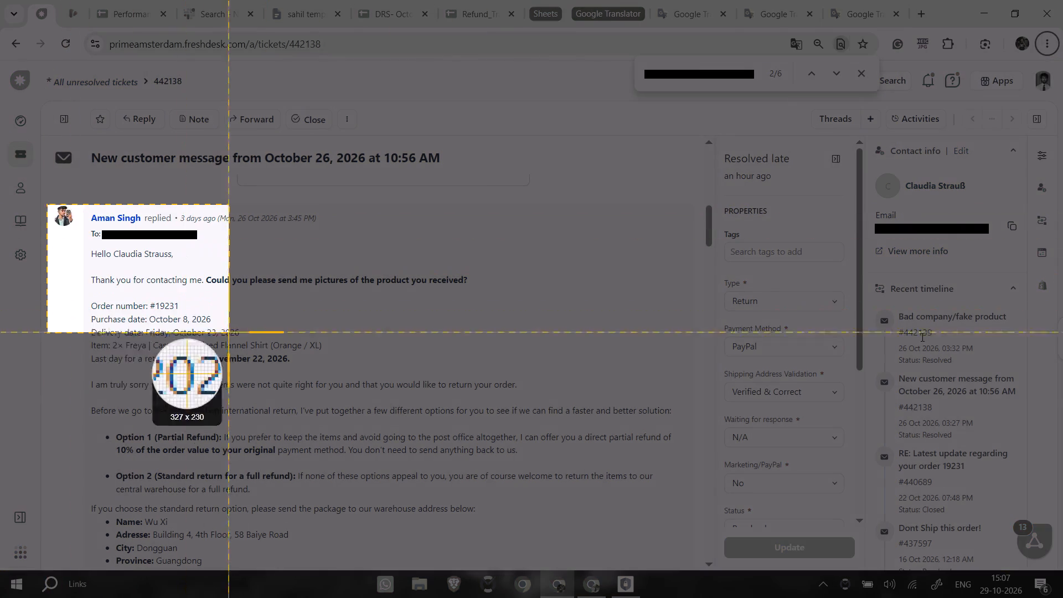
pyautogui.moveTo(274, 355); pyautogui.dragTo(694, 561)
pyautogui.click(326, 187)
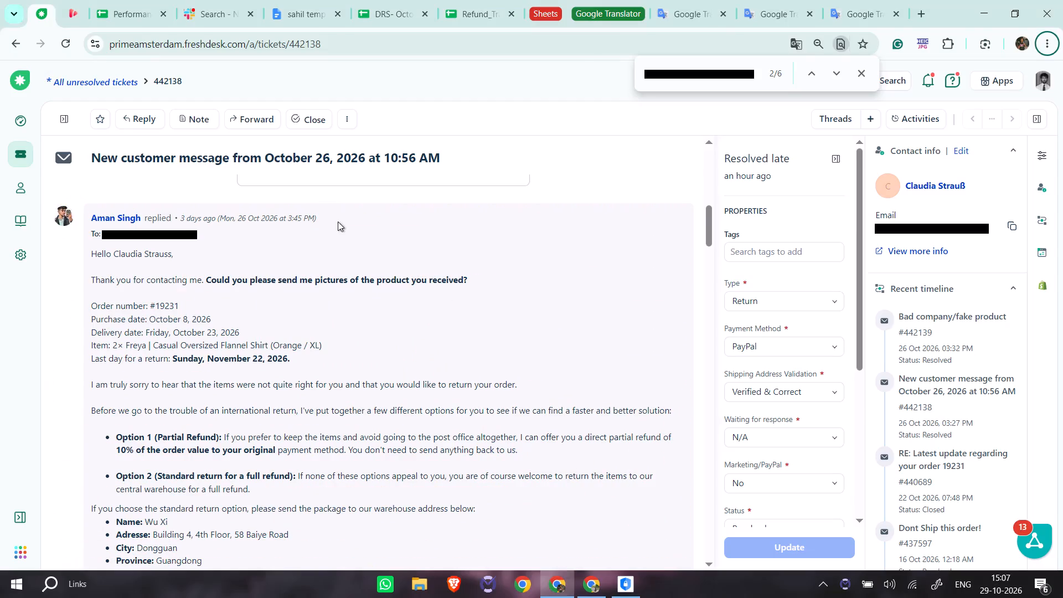
pyautogui.click(226, 154)
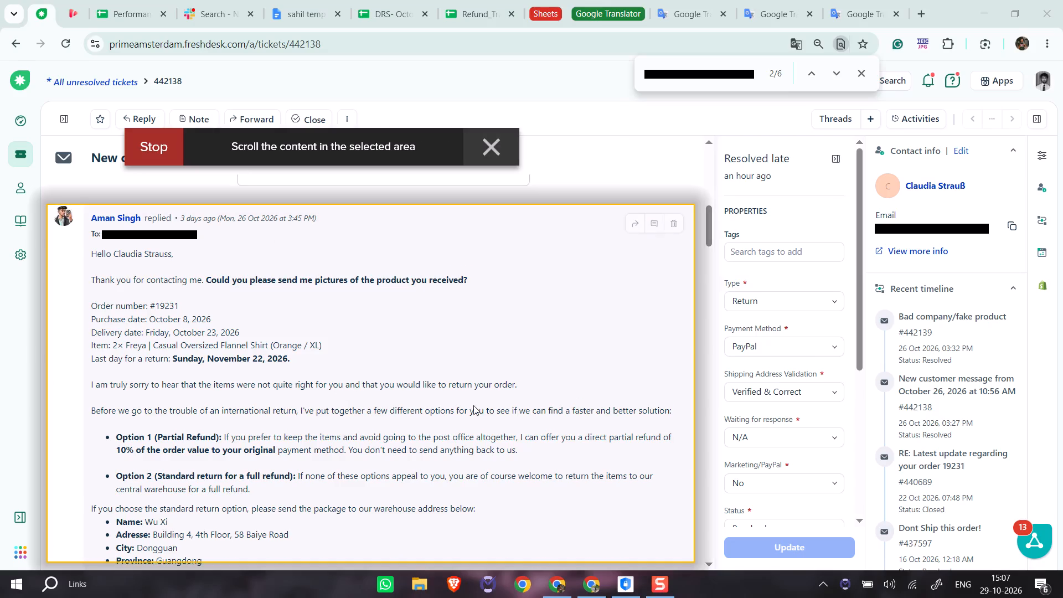
pyautogui.scroll(-2, 601, 493)
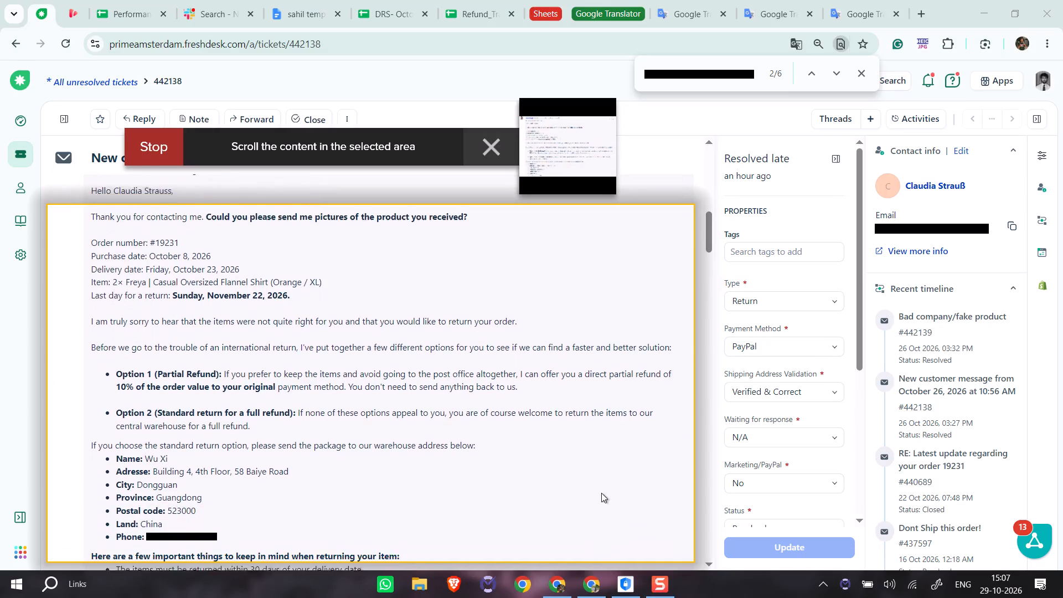
pyautogui.scroll(-3, 601, 493)
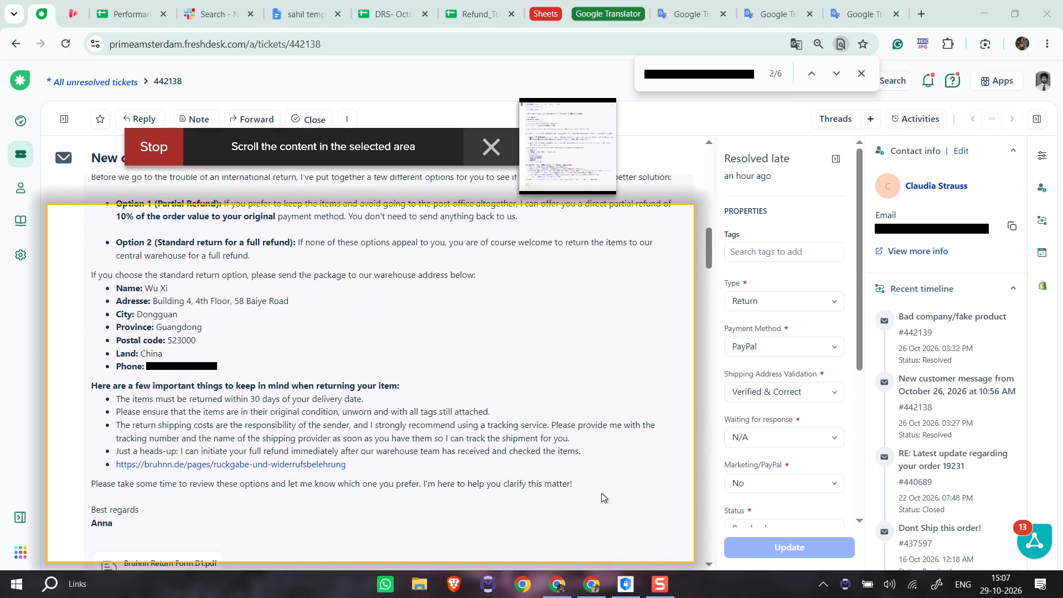
pyautogui.scroll(-1, 601, 493)
pyautogui.click(178, 140)
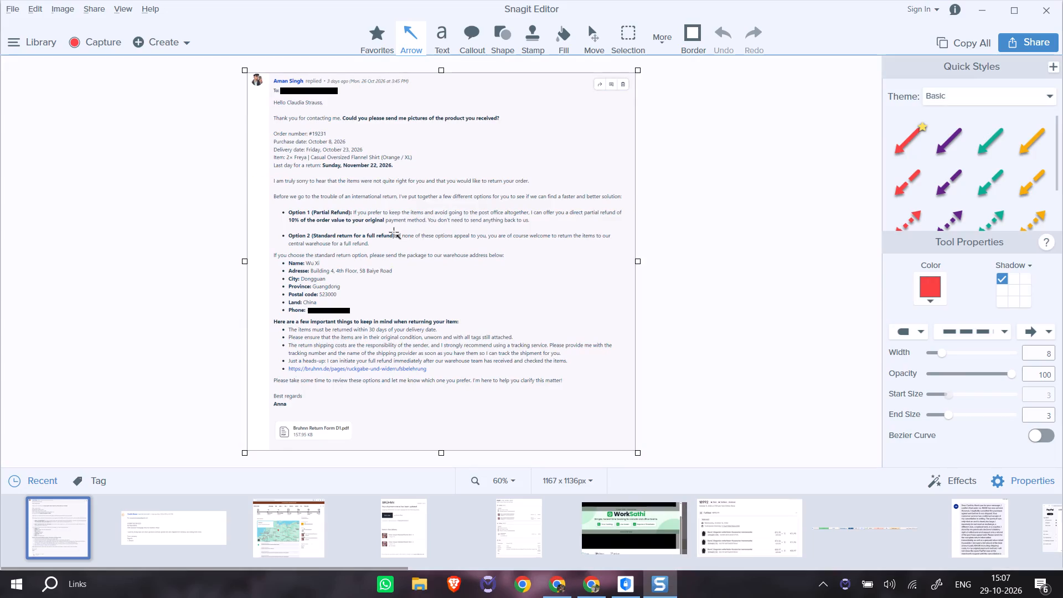
# Review the October 29 replies at the end of ticket 442138 in Chrome alongside the reply capture in Snagit Editor.
pyautogui.hotkey('alt', 'Tab')
pyautogui.scroll(-20, 394, 232)
pyautogui.scroll(-10, 394, 232)
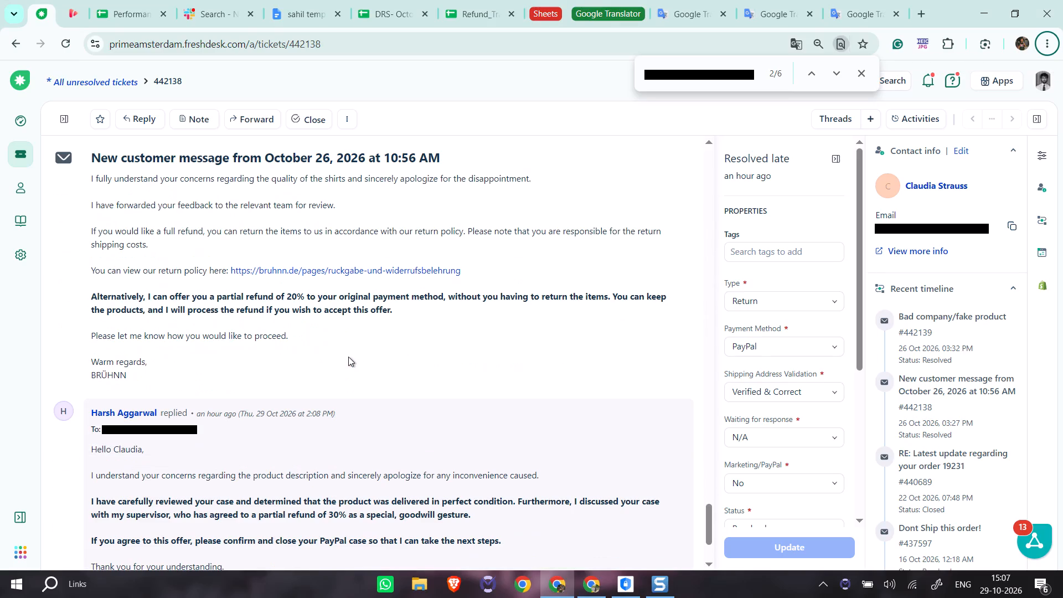
pyautogui.hotkey('alt', 'Tab')
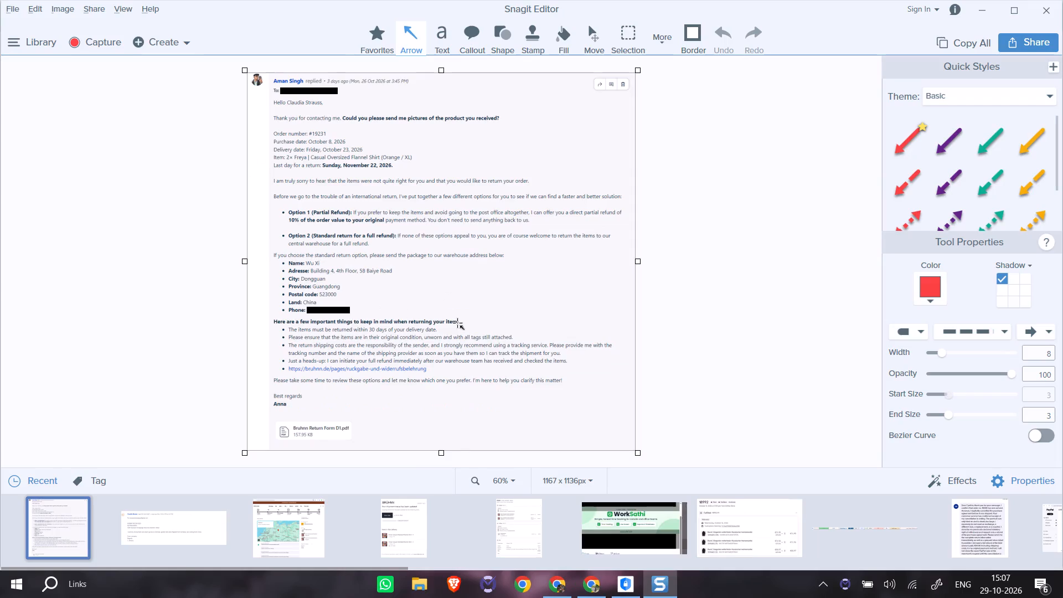
pyautogui.hotkey('alt', 'Tab')
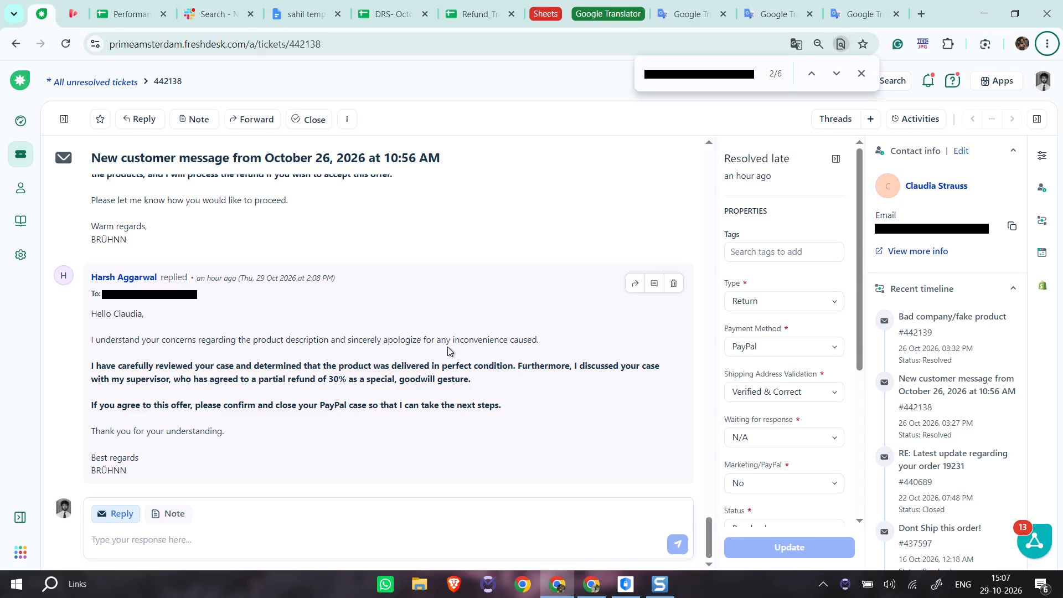
pyautogui.hotkey('alt', 'Tab')
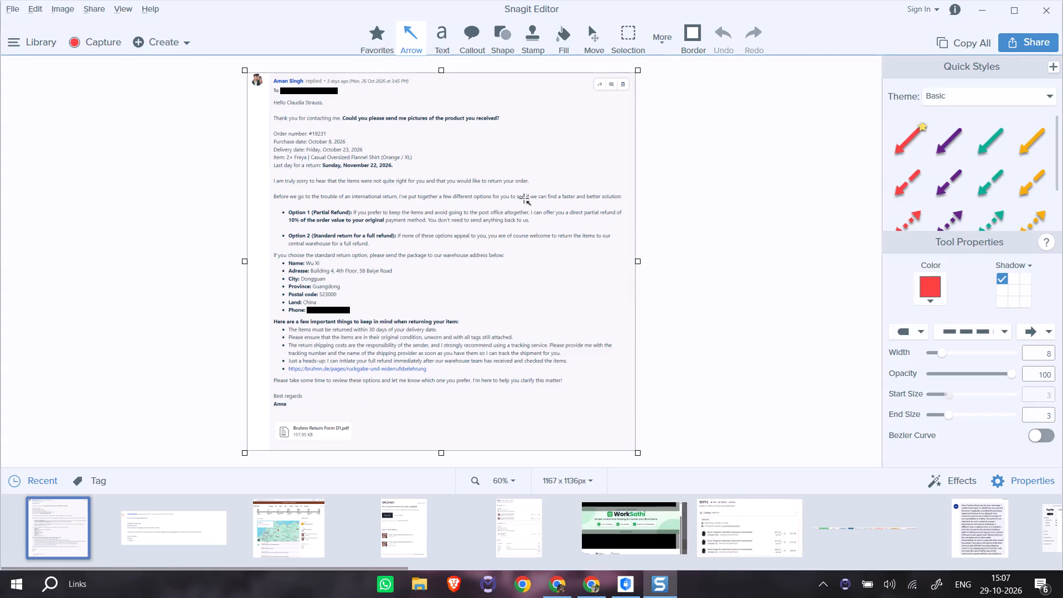
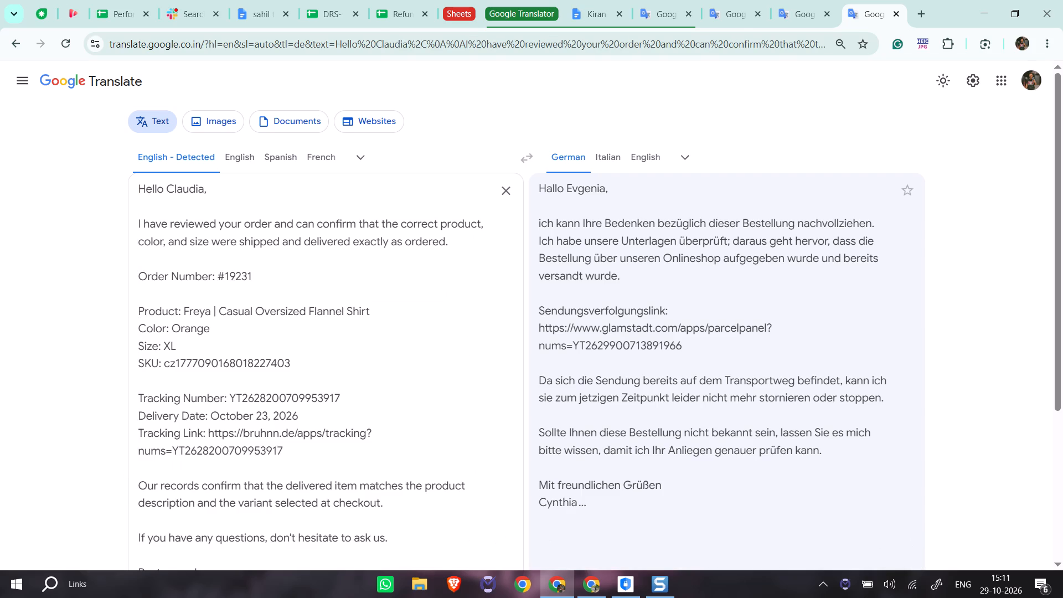
# Remove the blank line between the order number and the product line in the English source text of the customer reply.
pyautogui.click(208, 302)
pyautogui.press('BackSpace')
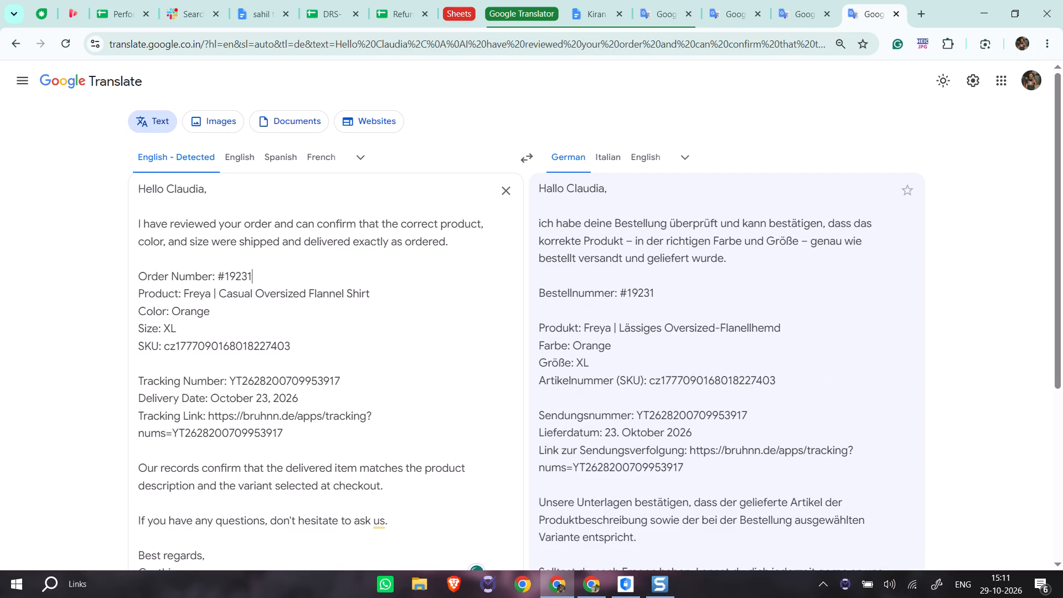
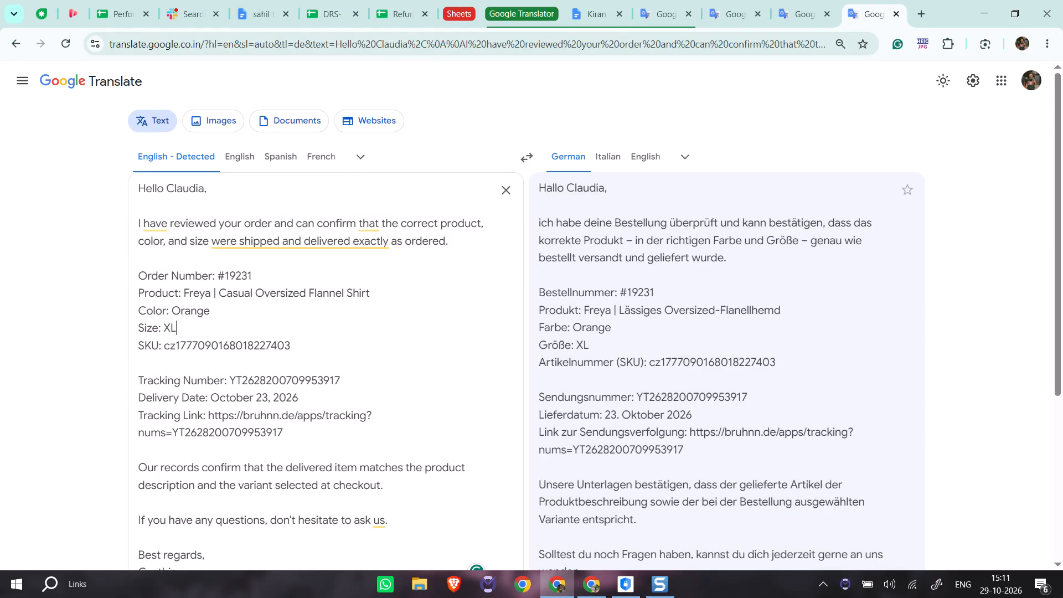
pyautogui.tripleClick(287, 349)
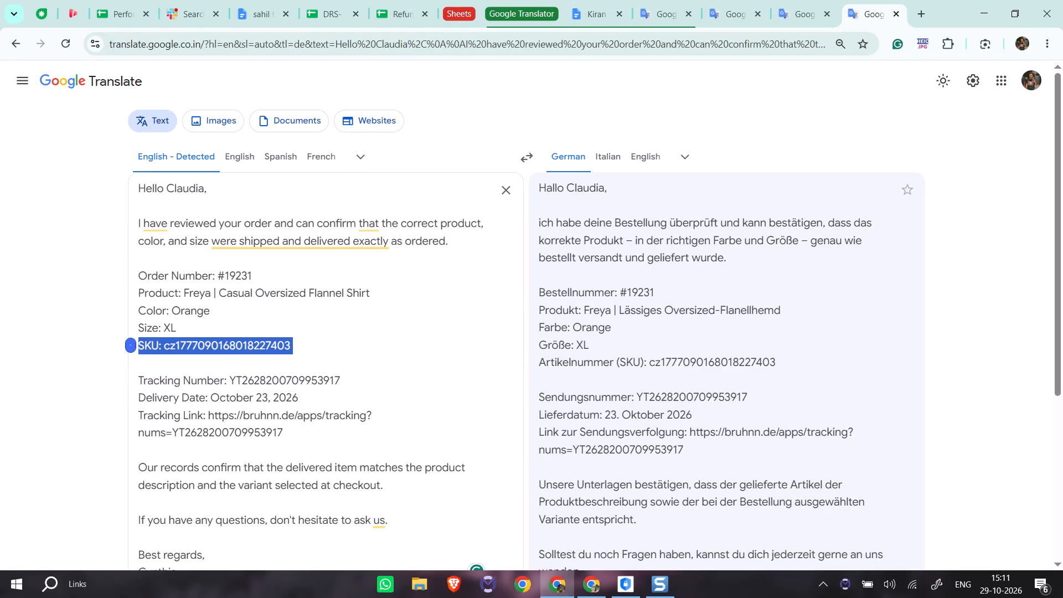
pyautogui.hotkey('alt', 'Tab')
pyautogui.click(374, 281)
pyautogui.click(374, 281)
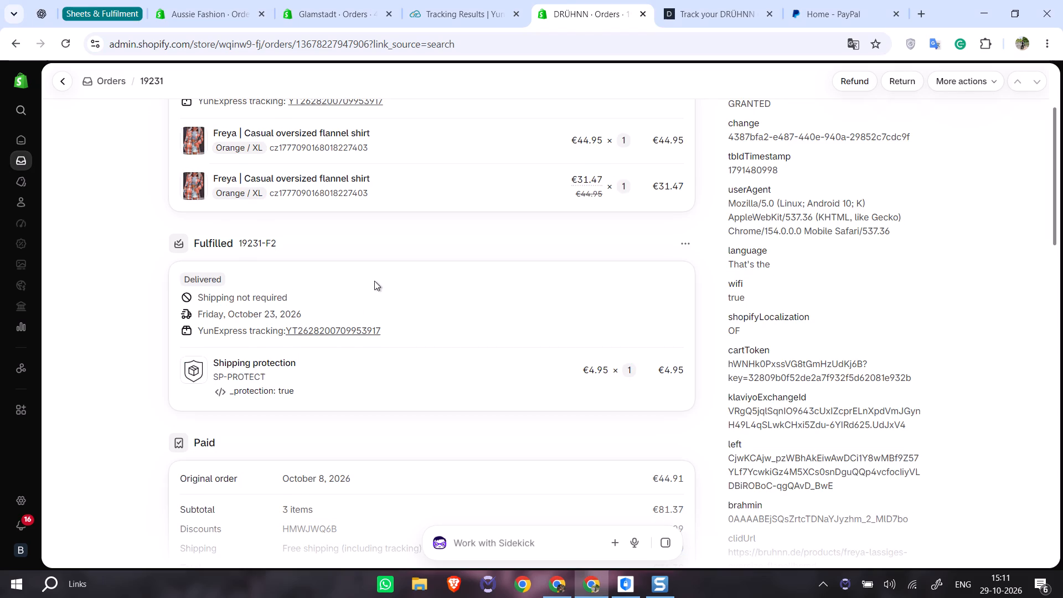
pyautogui.scroll(2, 375, 279)
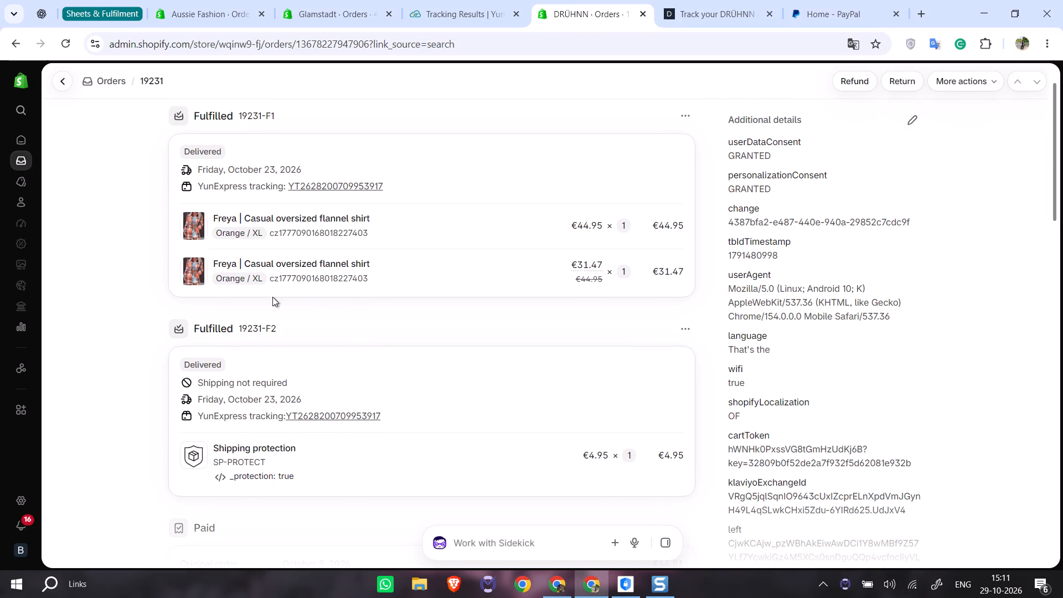
pyautogui.moveTo(266, 278); pyautogui.dragTo(214, 269)
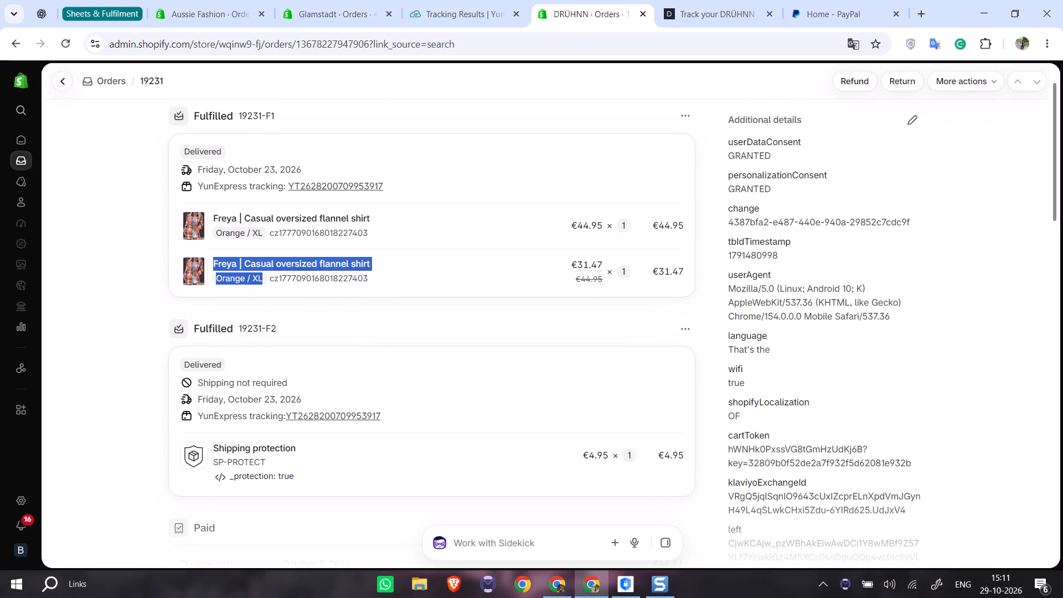
pyautogui.moveTo(214, 269); pyautogui.dragTo(213, 267)
pyautogui.hotkey('ctrl', 'c')
pyautogui.hotkey('alt', 'Tab')
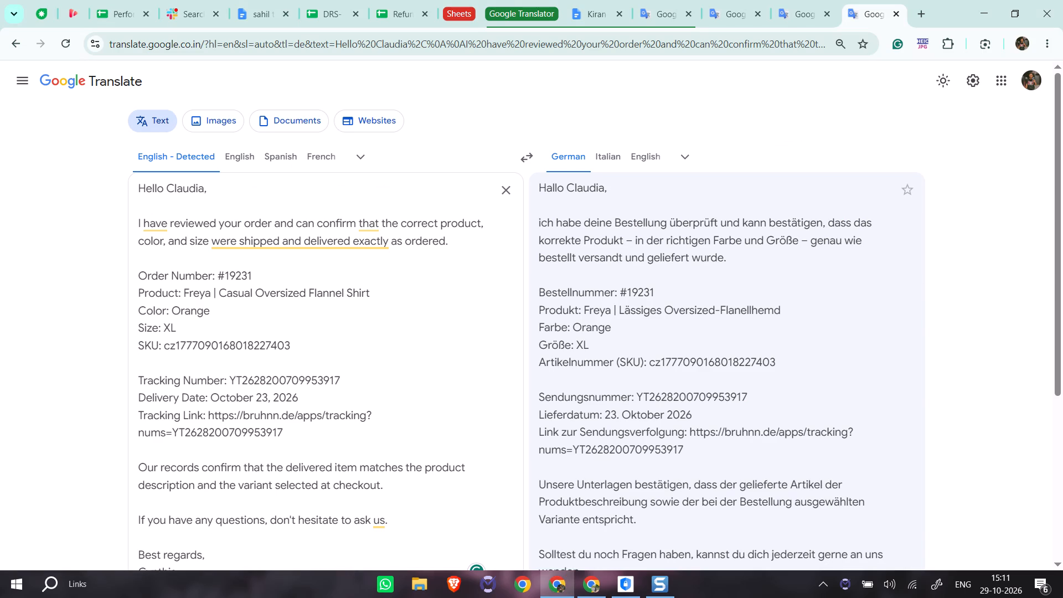
pyautogui.click(267, 323)
pyautogui.click(326, 352)
pyautogui.press('Return')
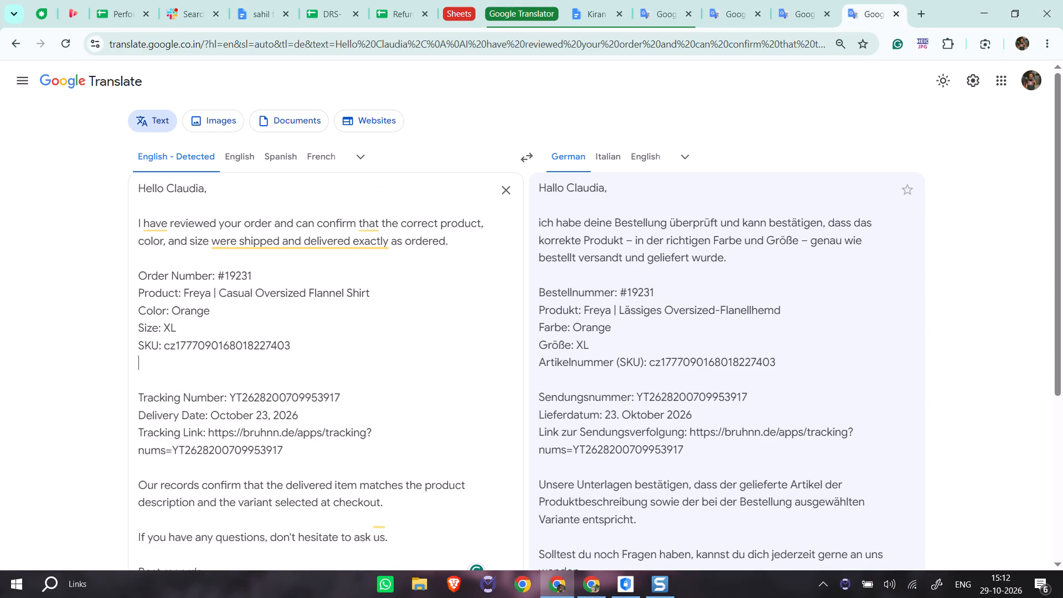
pyautogui.press('Return')
pyautogui.hotkey('ctrl', 'v')
# Replace the reply's product, color and size lines with the first Shopify item's name and Orange / XL variant, leaving no blank line above.
pyautogui.hotkey('alt', 'Tab')
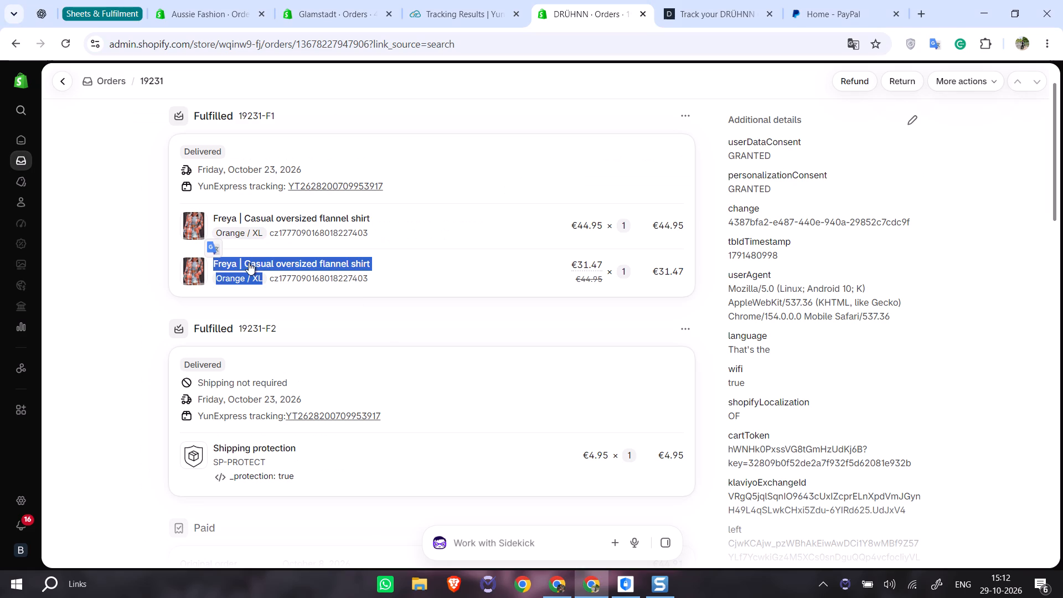
pyautogui.moveTo(267, 235); pyautogui.dragTo(202, 214)
pyautogui.hotkey('ctrl', 'c')
pyautogui.hotkey('ctrl', 'c')
pyautogui.hotkey('alt', 'Tab')
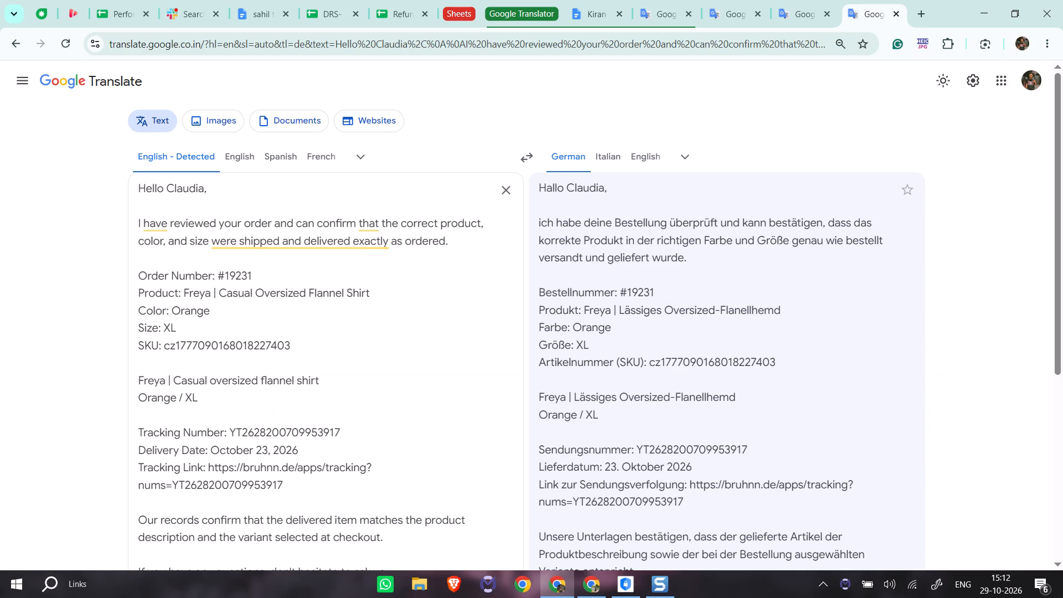
pyautogui.moveTo(180, 331); pyautogui.dragTo(130, 286)
pyautogui.hotkey('ctrl', 'v')
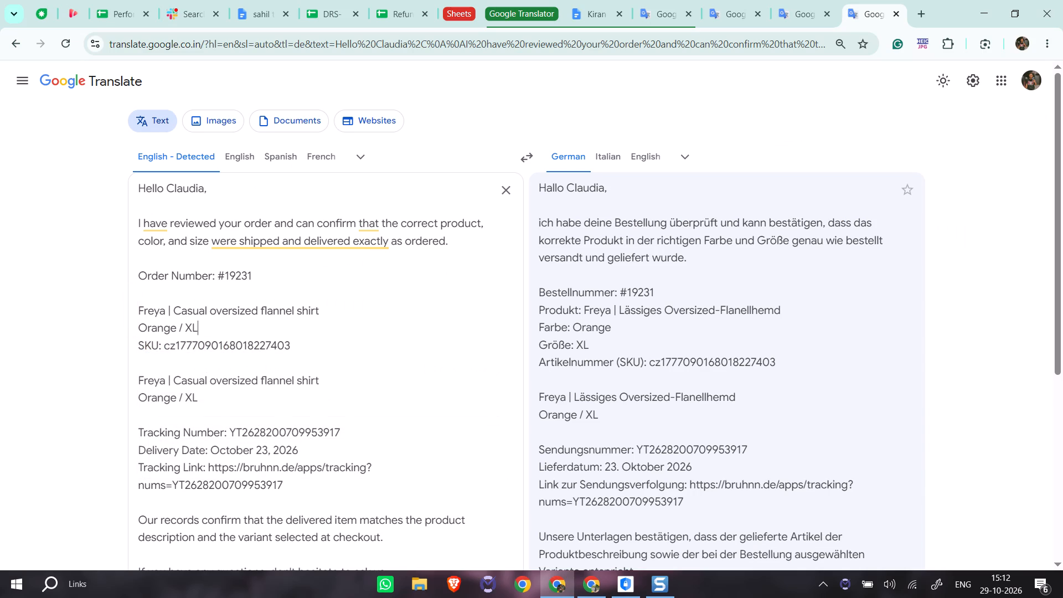
pyautogui.click(157, 300)
pyautogui.press('BackSpace')
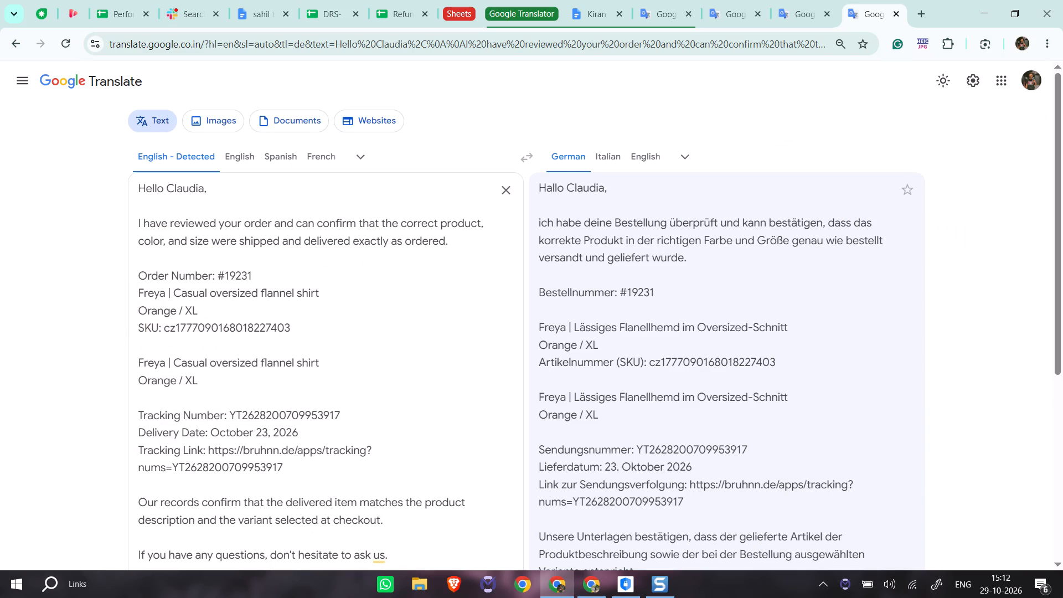
pyautogui.tripleClick(156, 334)
pyautogui.hotkey('ctrl', 'c')
pyautogui.hotkey('ctrl', 'c')
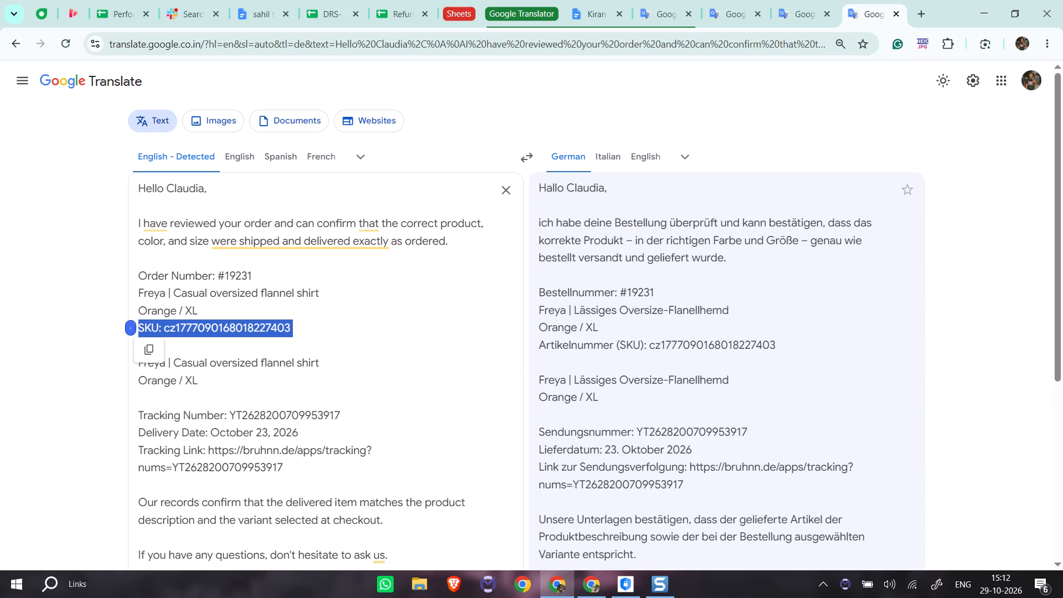
pyautogui.click(206, 381)
pyautogui.press('Return')
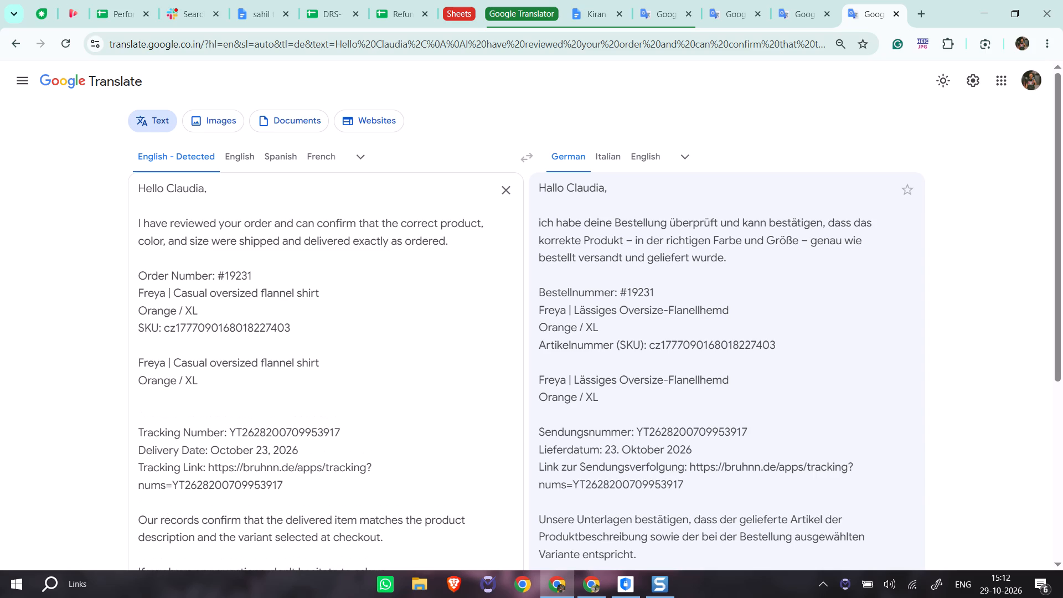
pyautogui.hotkey('ctrl', 'v')
pyautogui.hotkey('alt', 'Tab')
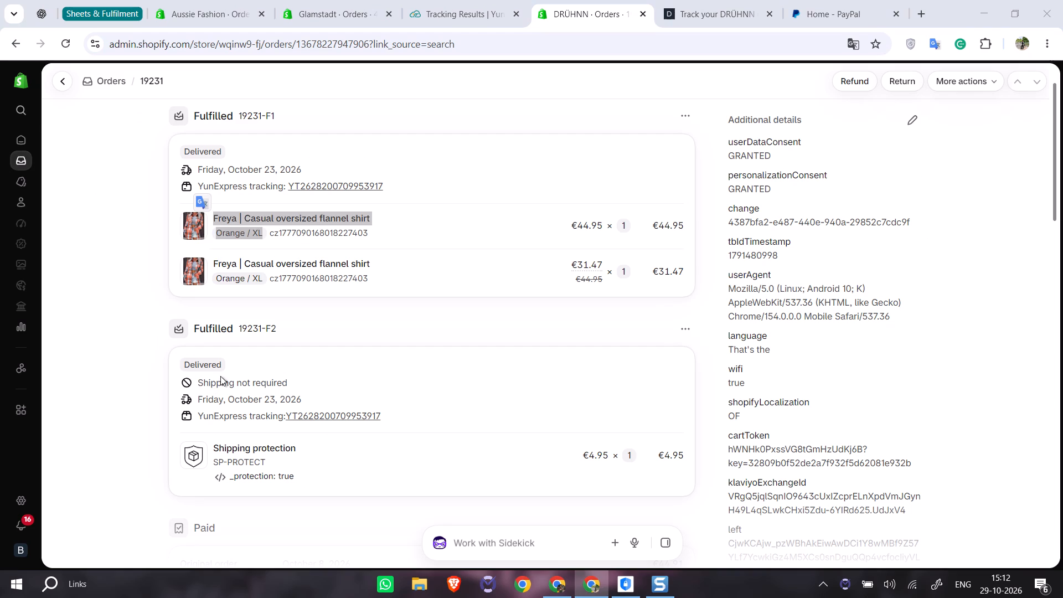
pyautogui.hotkey('alt', 'Tab')
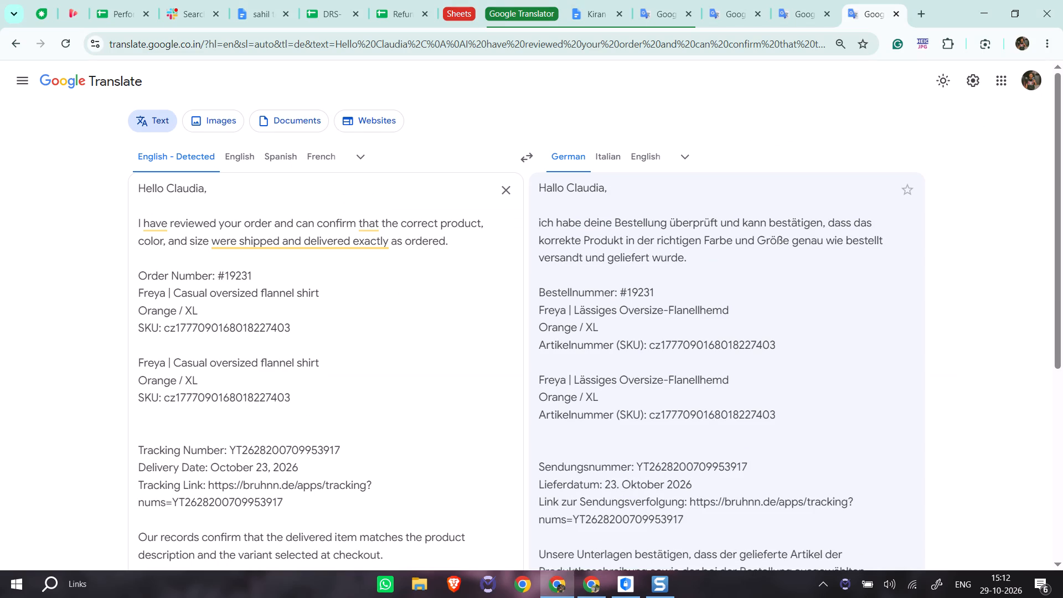
pyautogui.scroll(-1, 329, 378)
pyautogui.press('BackSpace')
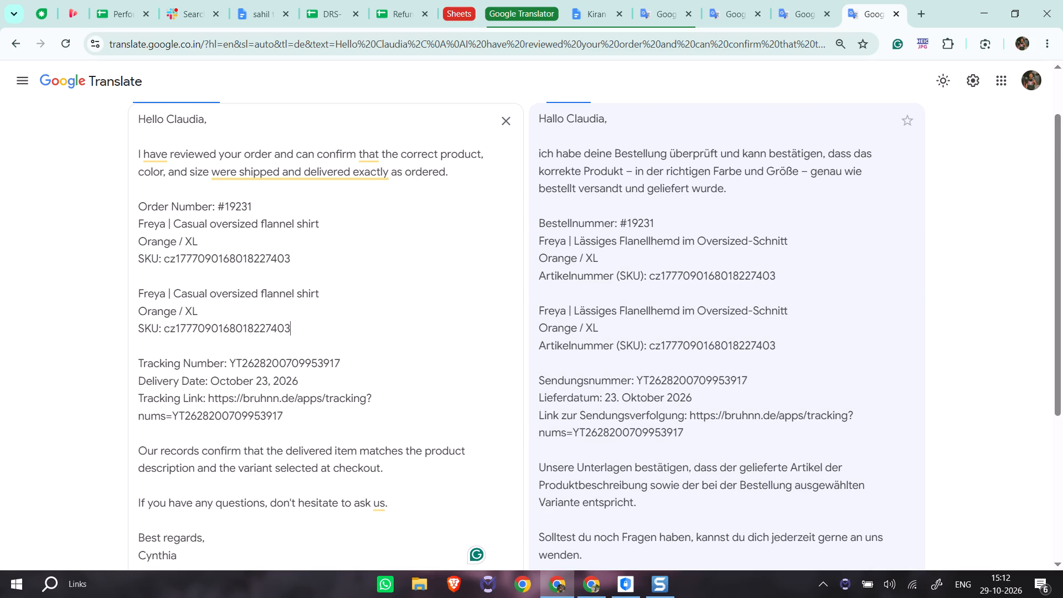
# Copy the complete German translation of the customer reply.
pyautogui.scroll(-1, 339, 334)
pyautogui.scroll(1, 339, 333)
pyautogui.scroll(-3, 339, 333)
pyautogui.click(356, 385)
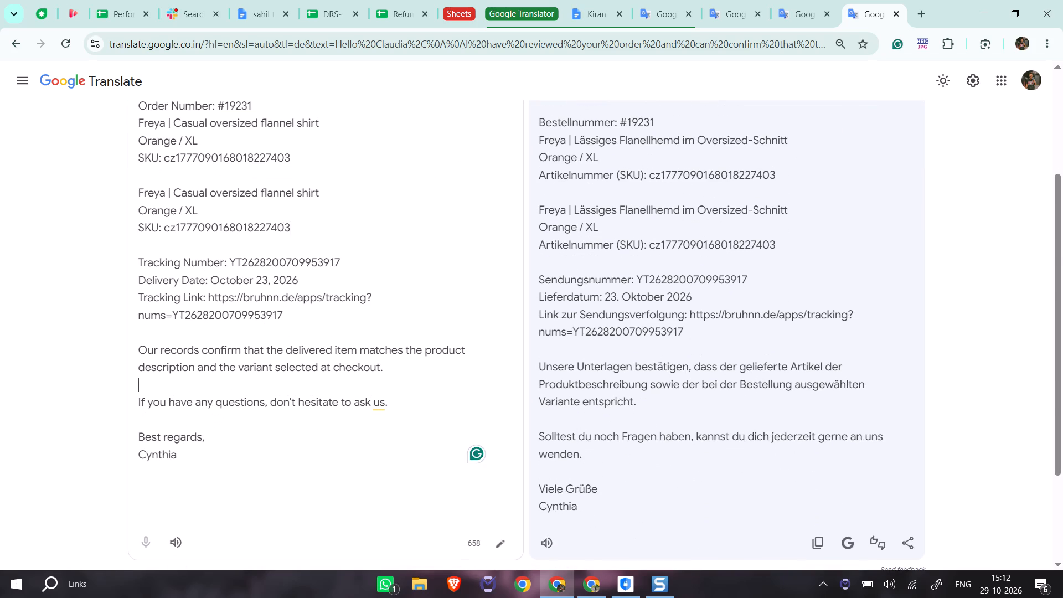
pyautogui.scroll(-6, 386, 390)
pyautogui.tripleClick(812, 408)
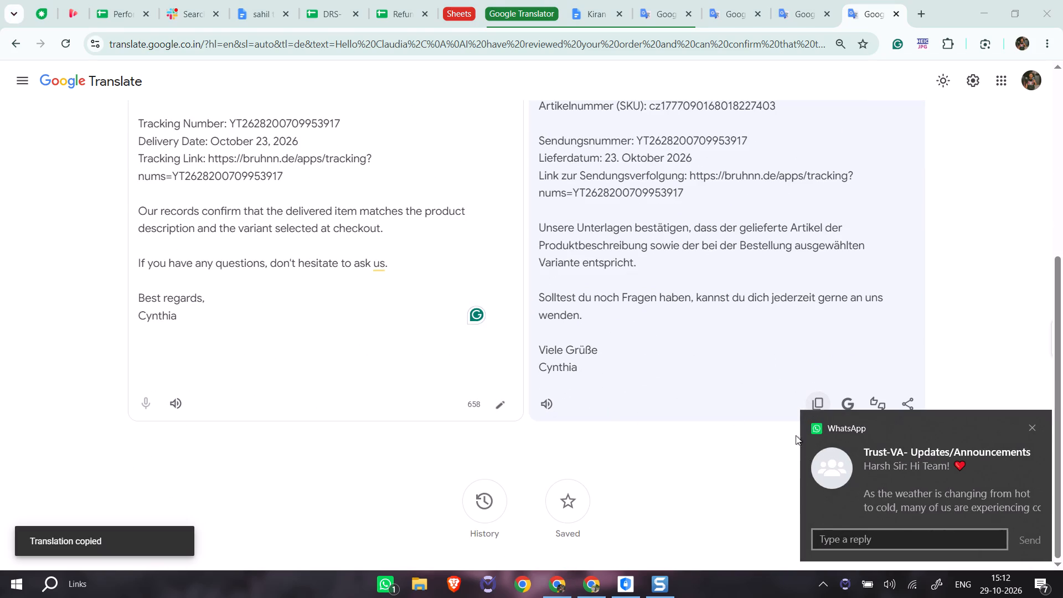
pyautogui.moveTo(855, 471); pyautogui.dragTo(1021, 472)
pyautogui.doubleClick(809, 409)
# Switch to Freshdesk ticket 442138, show the page in German and collapse the Google Translator tab group.
pyautogui.hotkey('ctrl', '1')
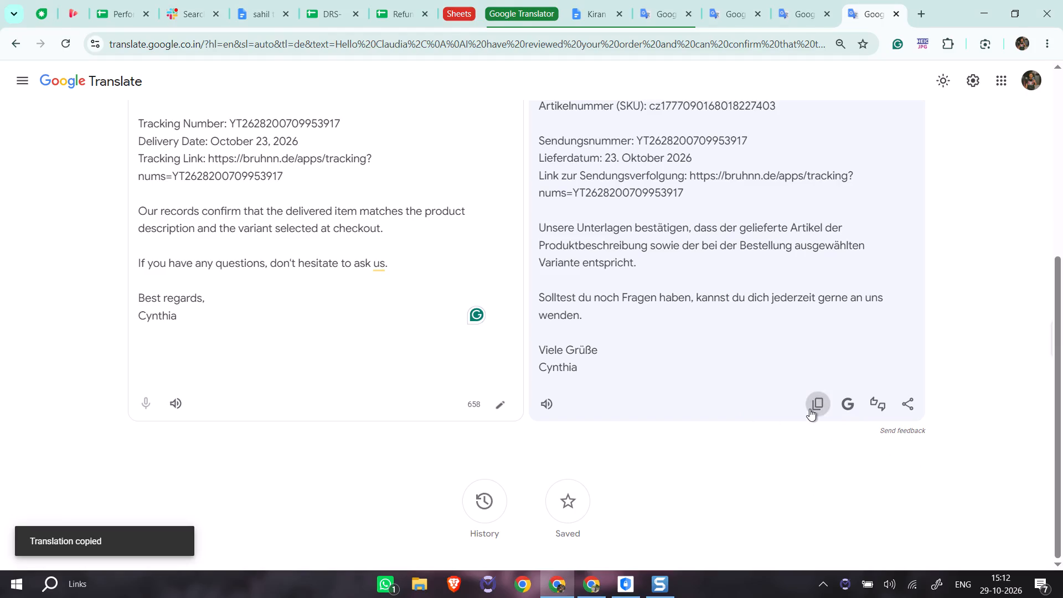
pyautogui.click(795, 42)
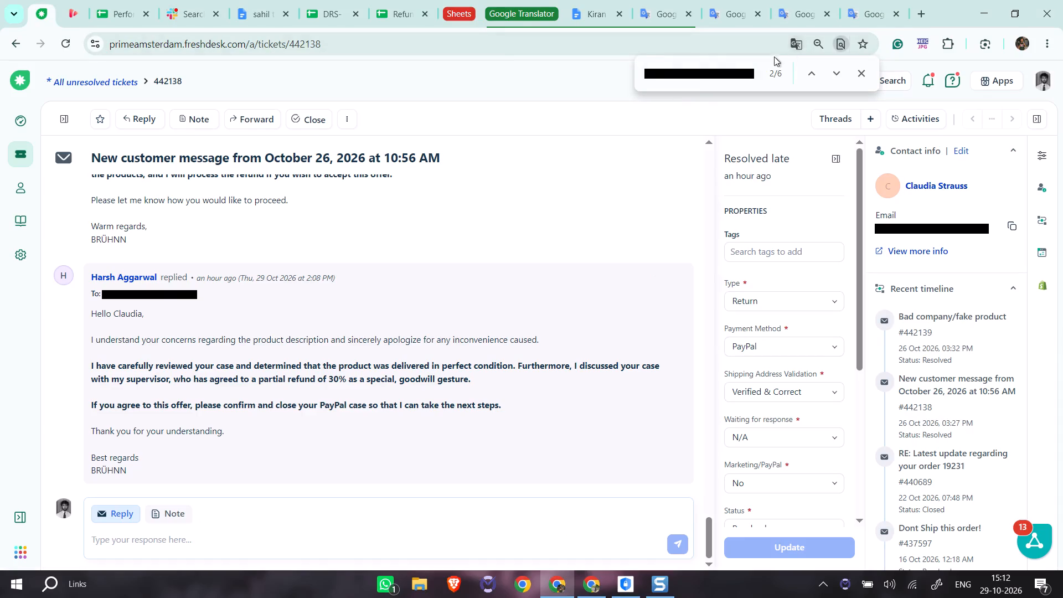
pyautogui.click(723, 66)
pyautogui.click(538, 0)
pyautogui.click(349, 265)
pyautogui.press('r')
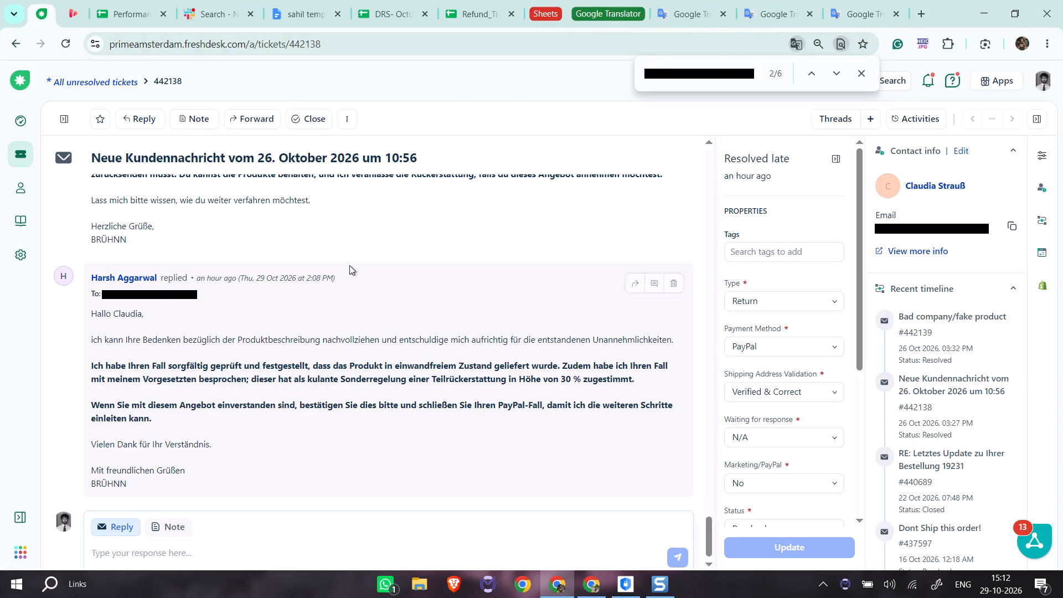
pyautogui.scroll(-4, 152, 477)
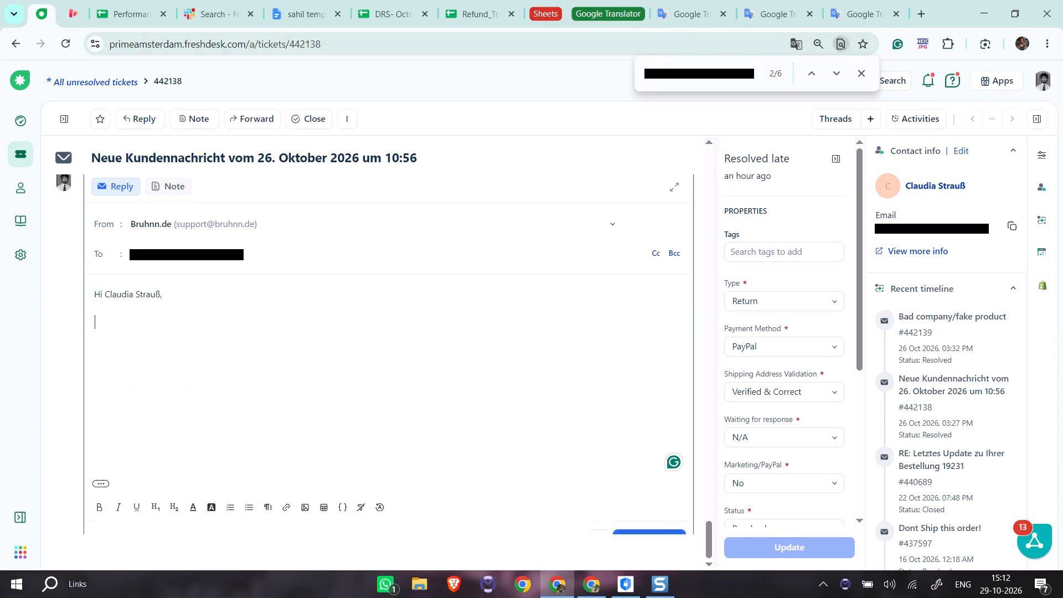
pyautogui.scroll(-3, 138, 491)
pyautogui.click(115, 483)
pyautogui.click(172, 419)
pyautogui.hotkey('ctrl', 'a')
pyautogui.hotkey('ctrl', 'BackSpace')
pyautogui.hotkey('ctrl', 'BackSpace')
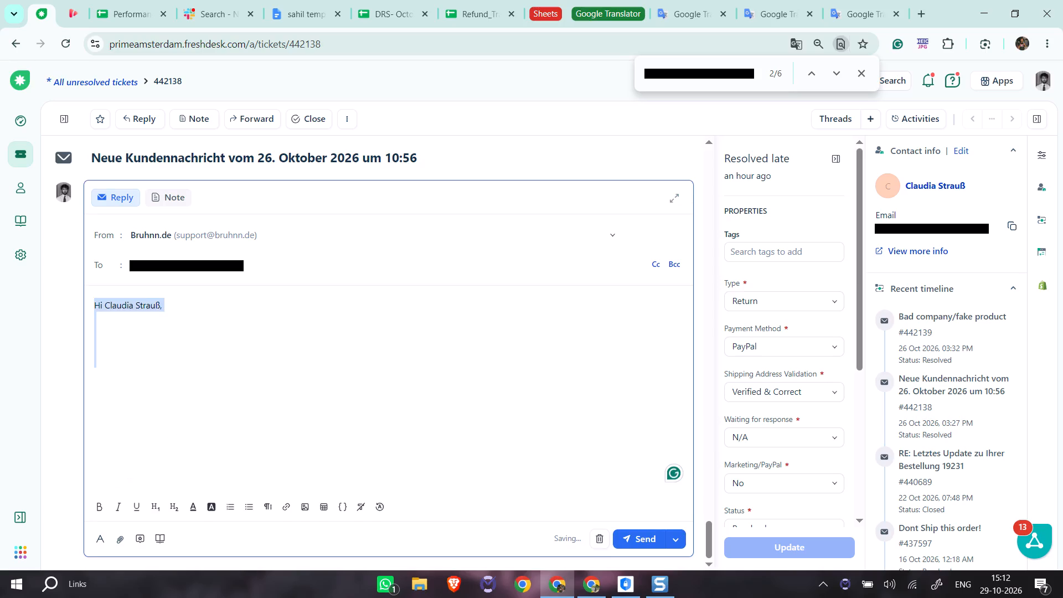
pyautogui.hotkey('ctrl', 'a')
pyautogui.hotkey('ctrl', 'BackSpace')
pyautogui.hotkey('ctrl', 'v')
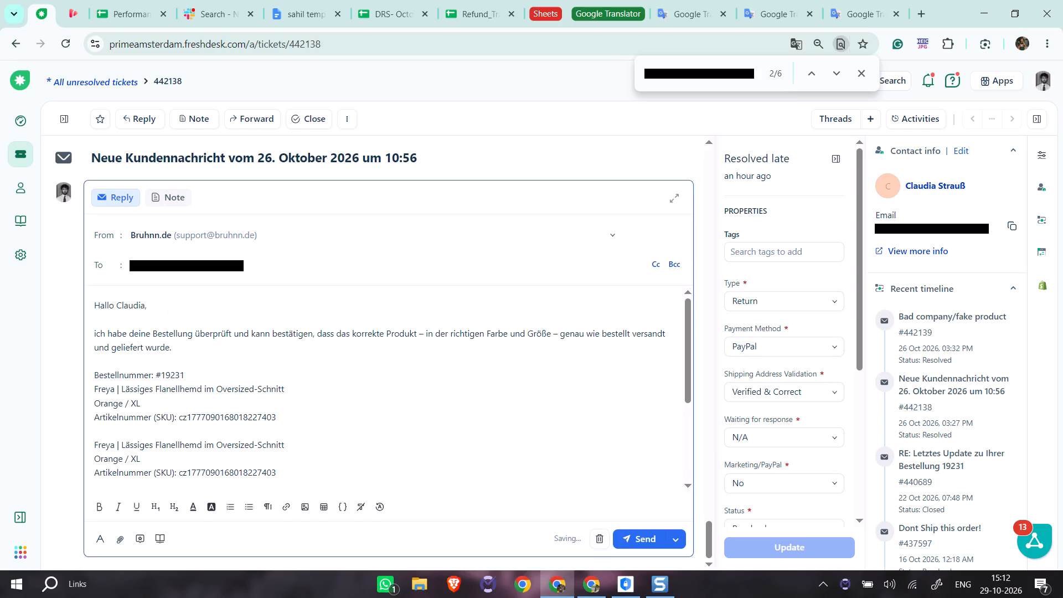
# Make the reply's details bold, from the Bestellnummer line through the tracking link line.
pyautogui.hscroll(-1, 248, 411)
pyautogui.moveTo(467, 448); pyautogui.dragTo(200, 357)
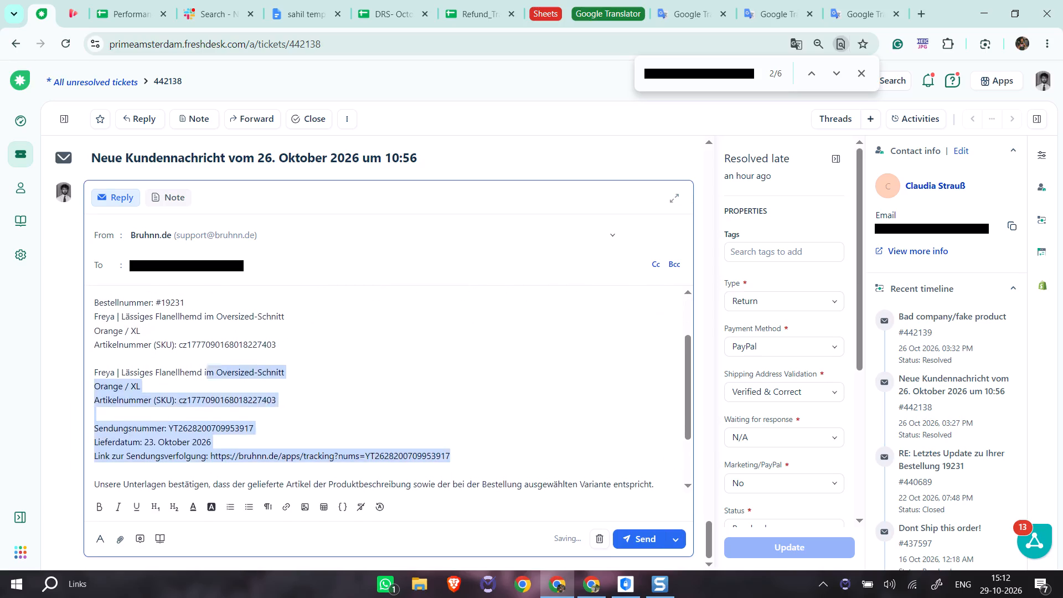
pyautogui.hscroll(-1, 200, 357)
pyautogui.moveTo(200, 357); pyautogui.dragTo(96, 333)
pyautogui.hotkey('ctrl', 'b')
pyautogui.click(227, 347)
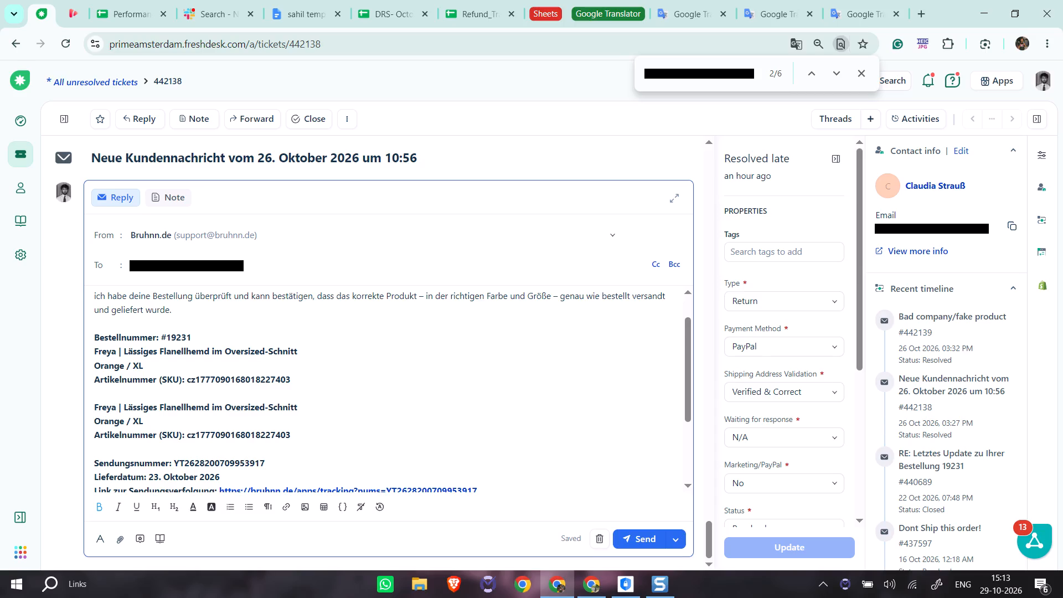
pyautogui.hotkey('alt', 'Tab')
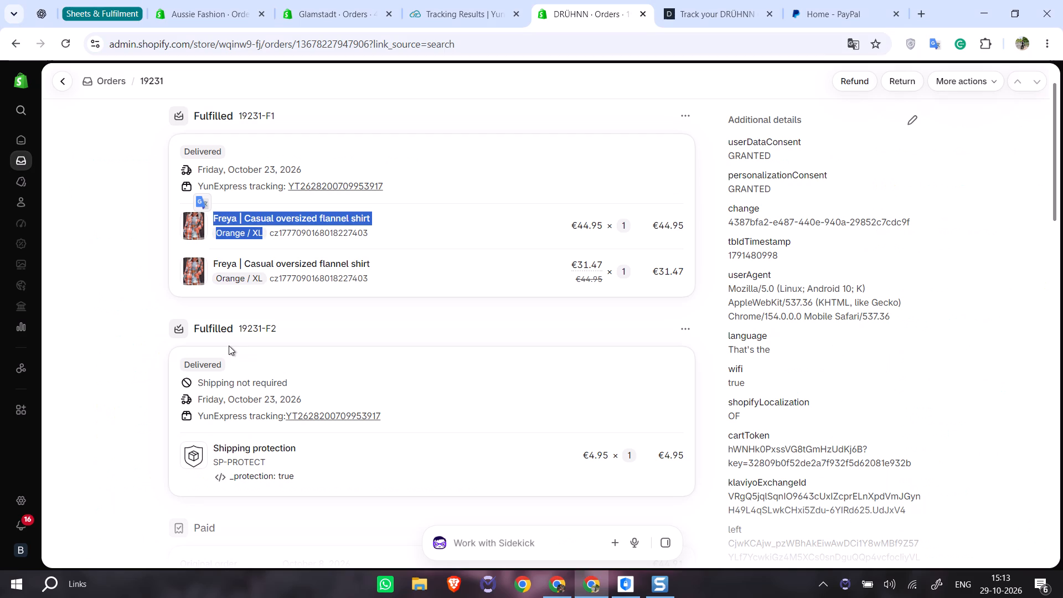
pyautogui.hotkey('alt', 'Tab')
pyautogui.click(198, 358)
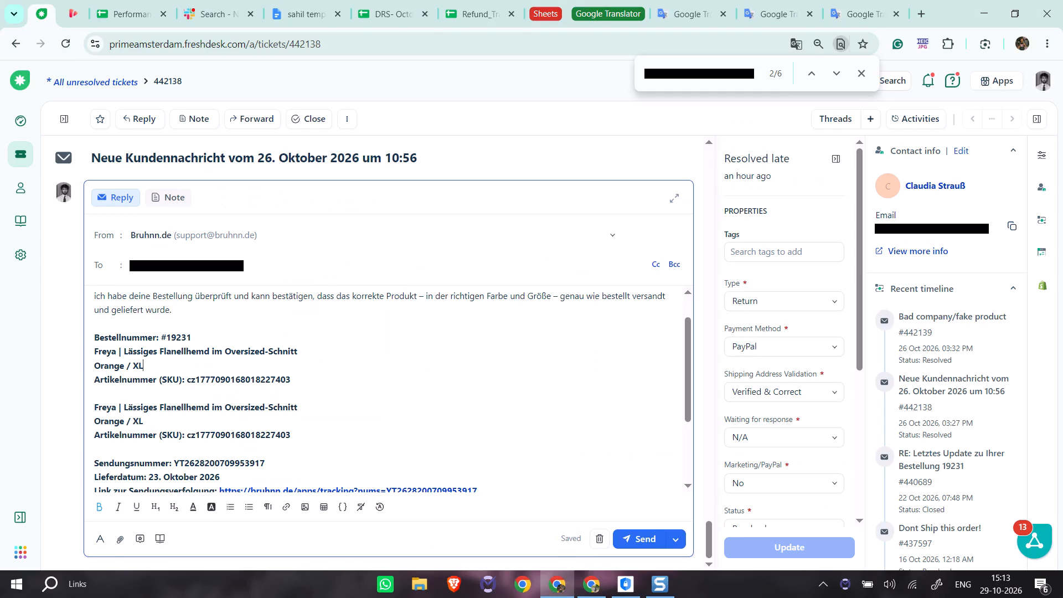
pyautogui.hotkey('ctrl', 'Return')
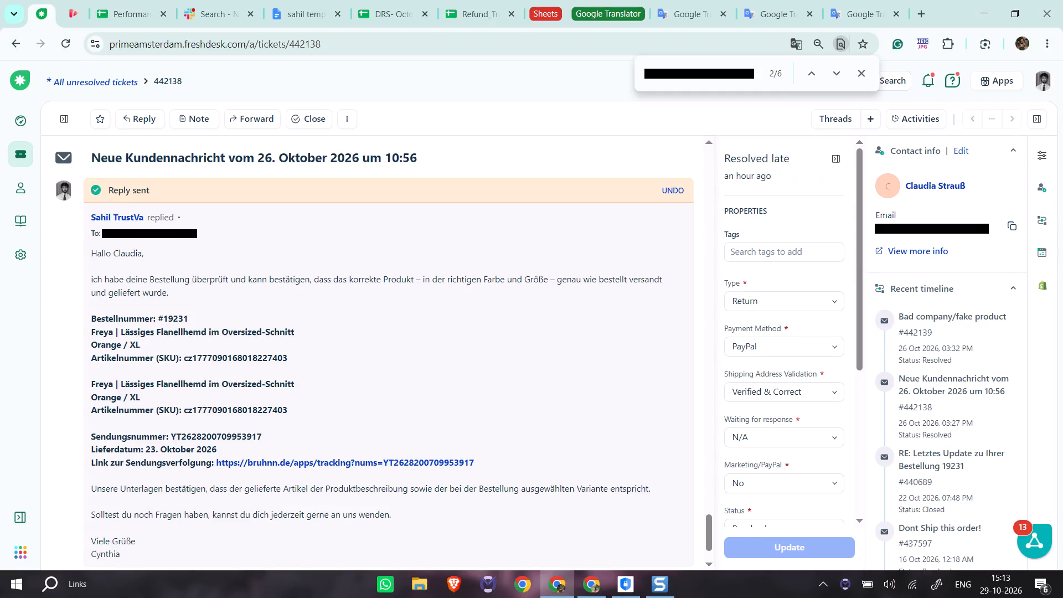
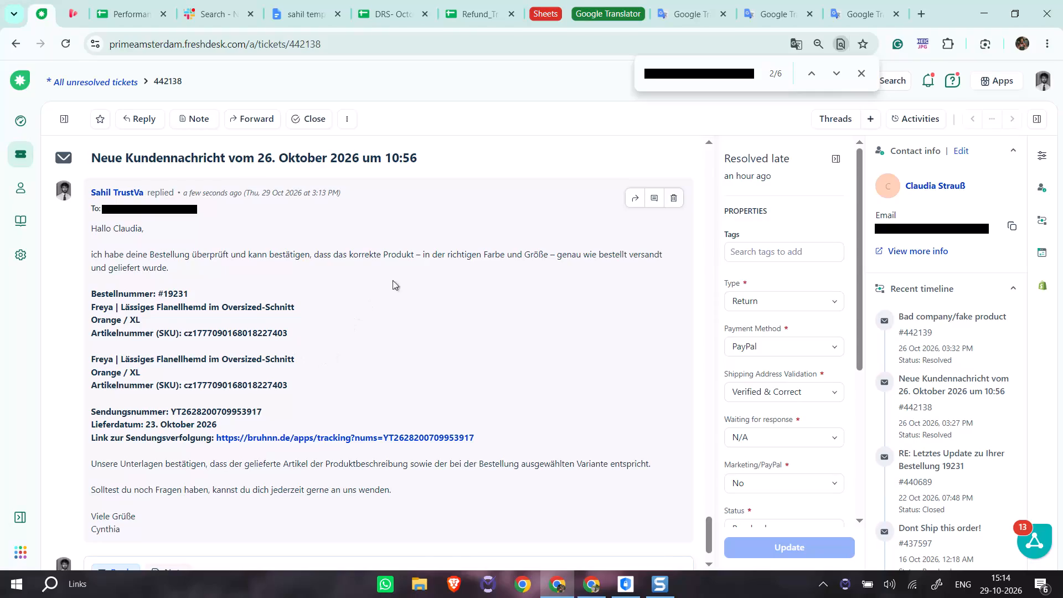
# Translate the ticket 442138 page into English and dismiss the translation popup.
pyautogui.rightClick(422, 259)
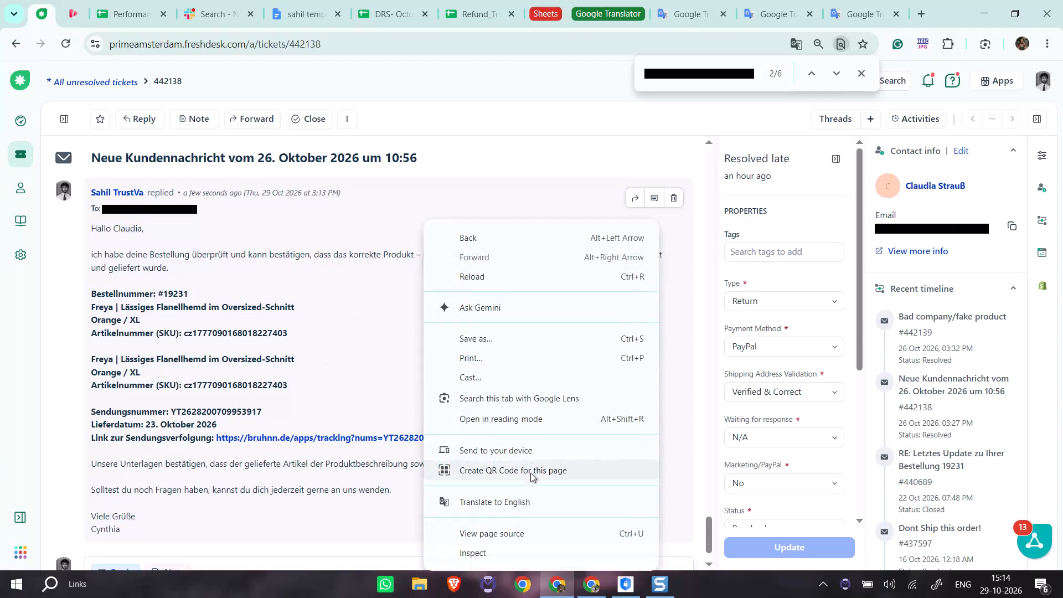
pyautogui.click(534, 501)
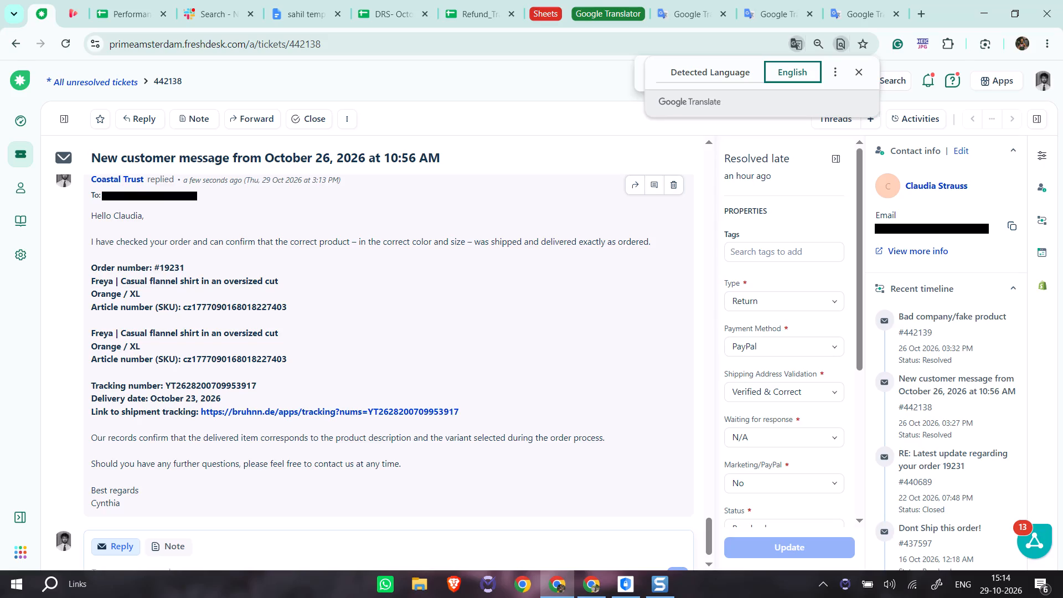
pyautogui.click(626, 346)
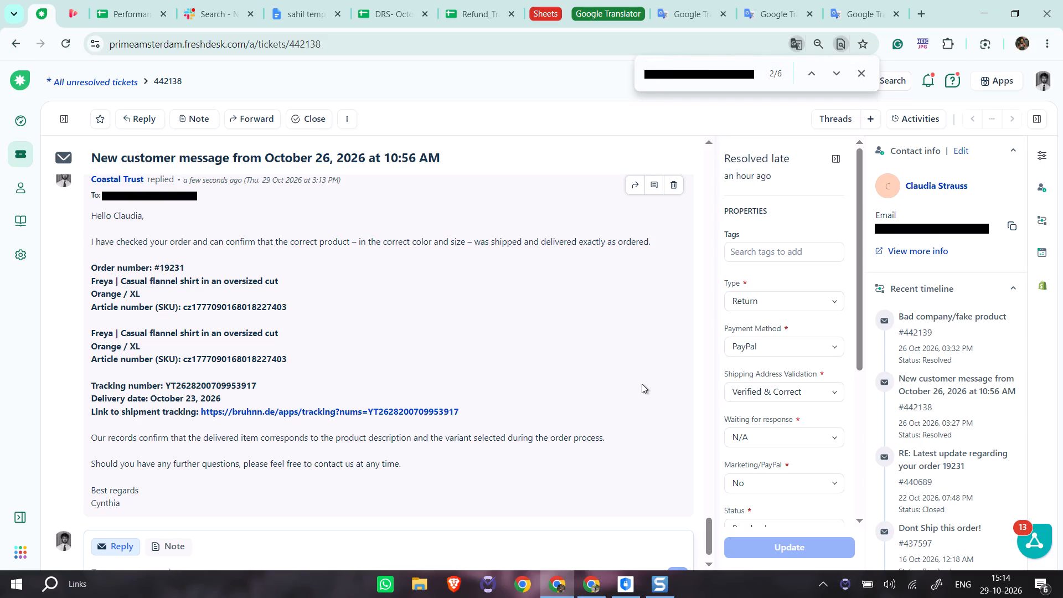
# Capture the sent reply in English with Snagit, from the sender line down to the Cynthia signature, about 1156 x 622 px.
pyautogui.scroll(1, 637, 386)
pyautogui.hotkey('alt', 'x')
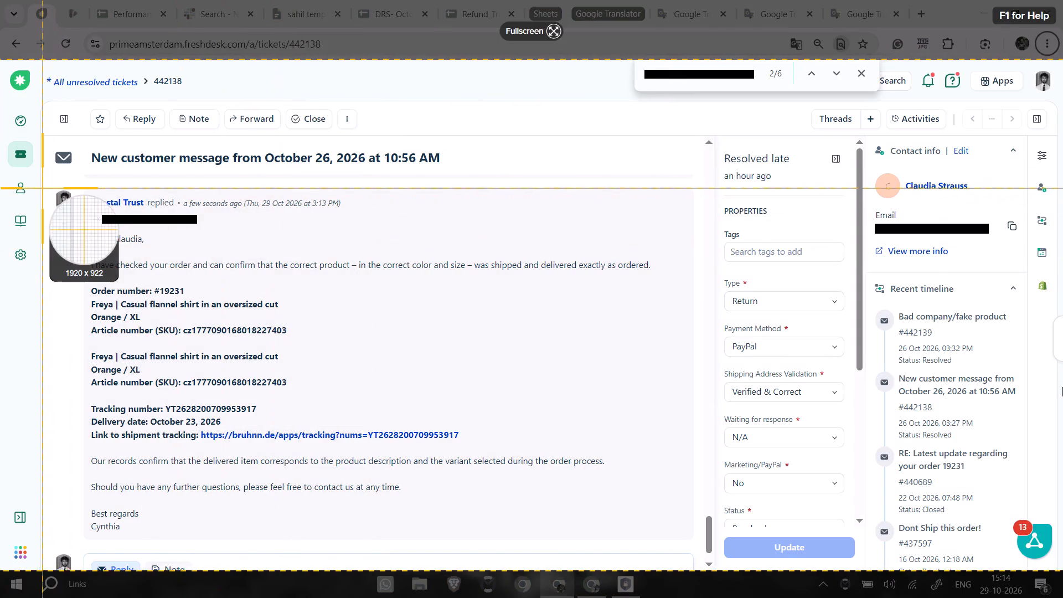
pyautogui.moveTo(50, 188); pyautogui.dragTo(705, 521)
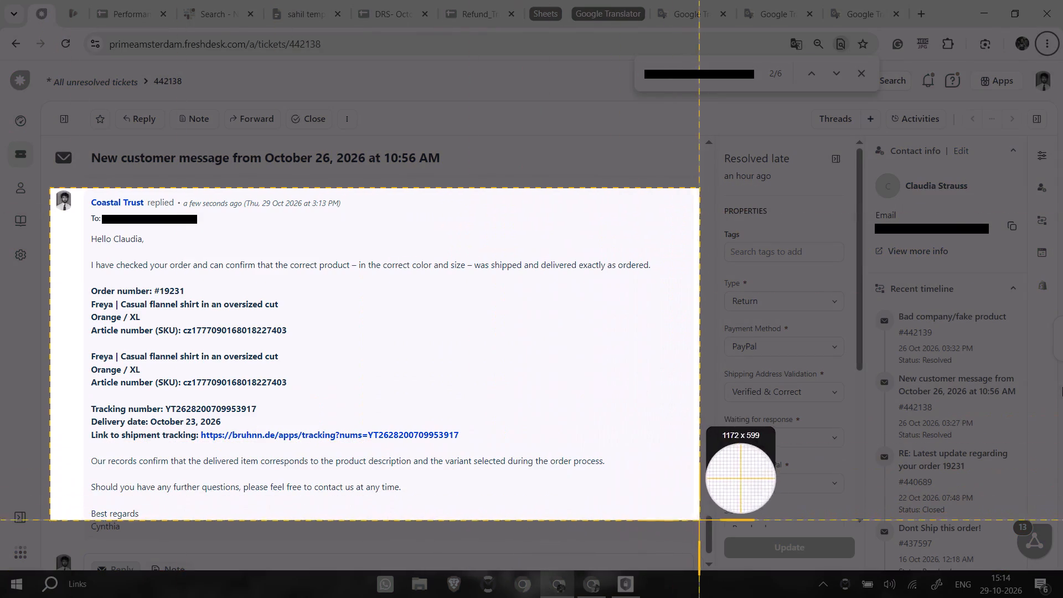
pyautogui.moveTo(705, 521); pyautogui.dragTo(690, 533)
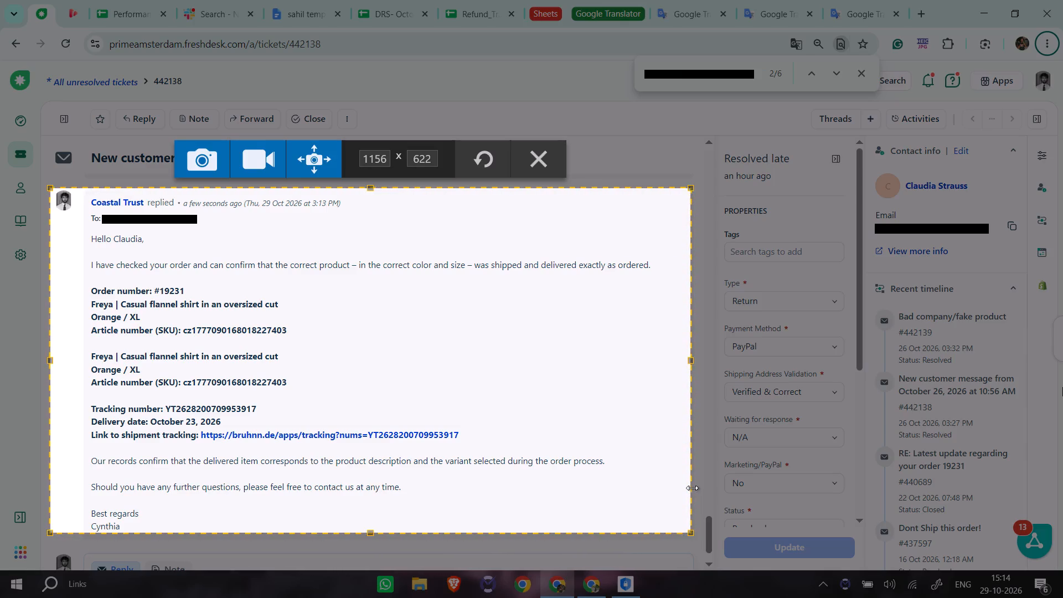
pyautogui.click(190, 173)
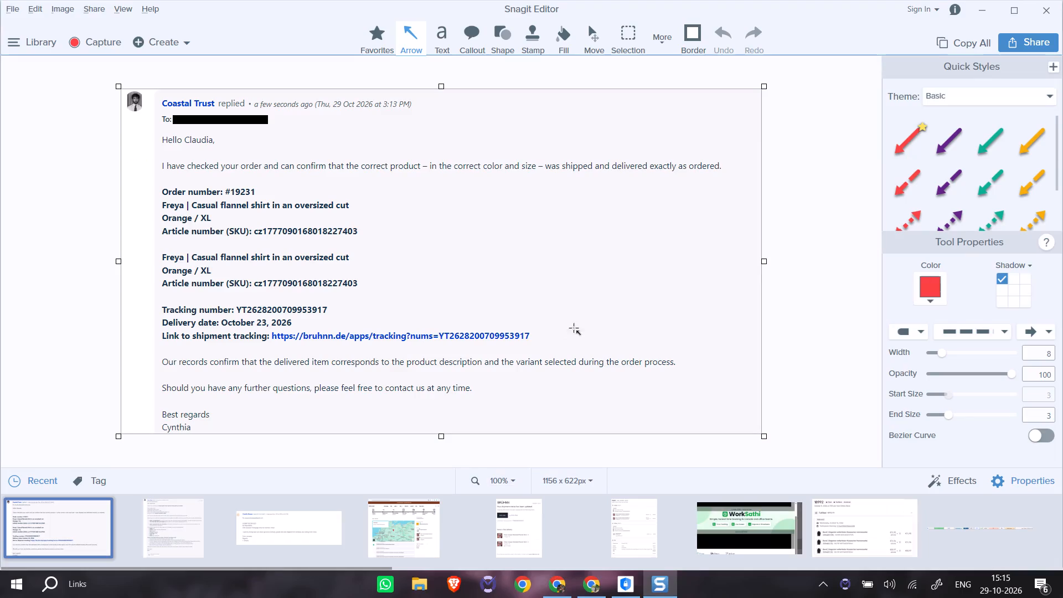
pyautogui.scroll(2, 580, 324)
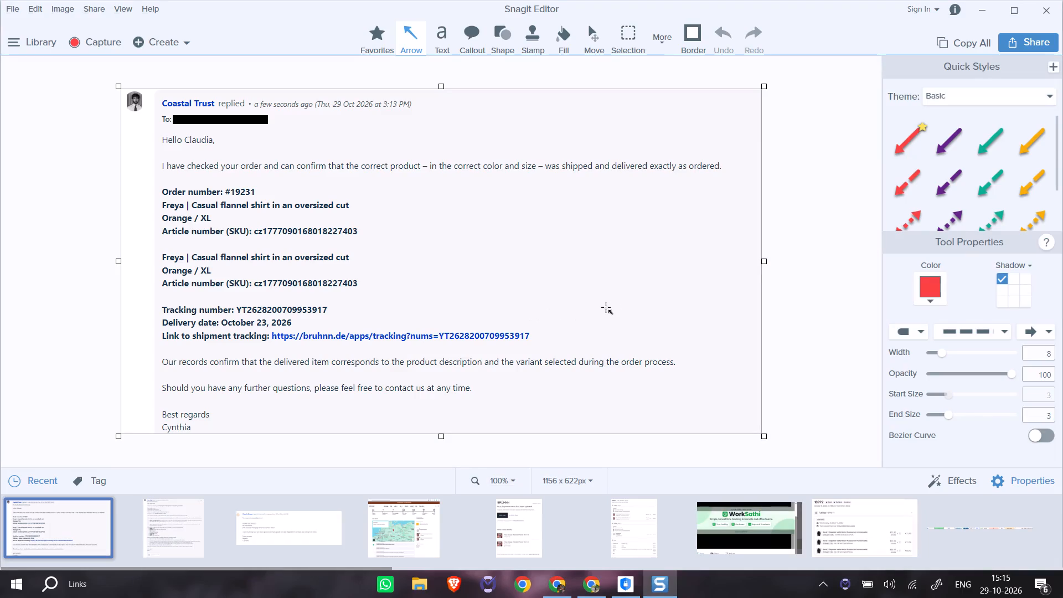
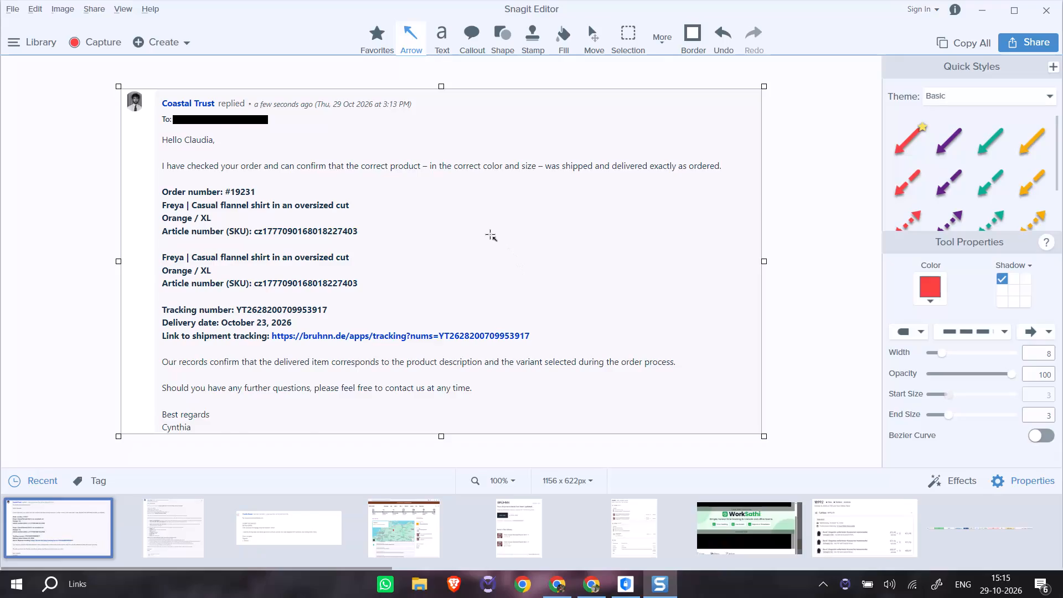
# Switch back to Chrome and review the earlier message above the sent reply in the ticket 442138 conversation.
pyautogui.click(490, 234)
pyautogui.hotkey('alt', 'Tab')
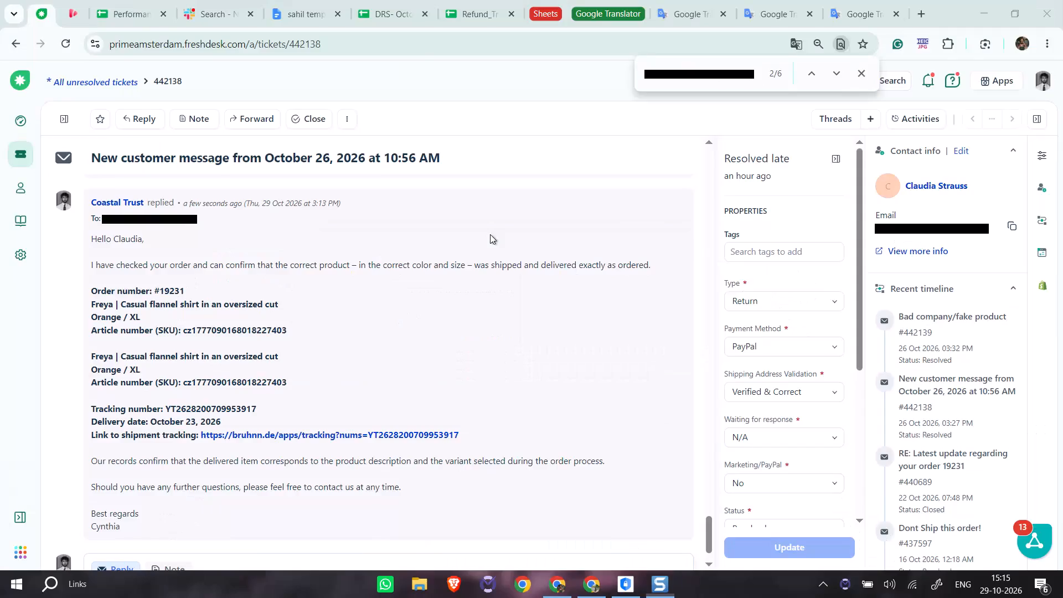
pyautogui.hotkey('alt', 'Tab')
pyautogui.hotkey('alt', 'Tab')
pyautogui.scroll(1, 502, 323)
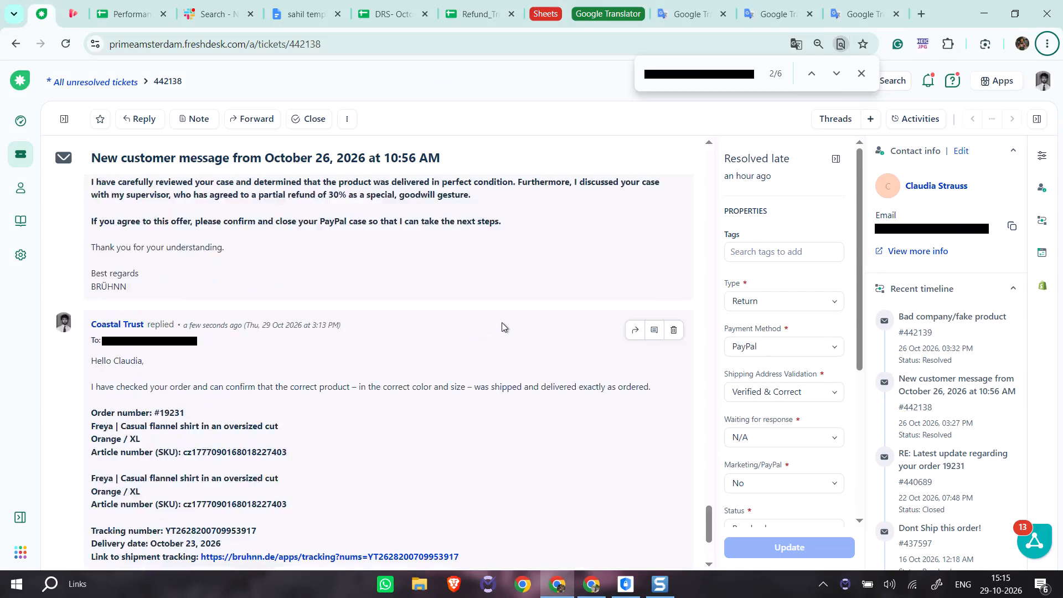
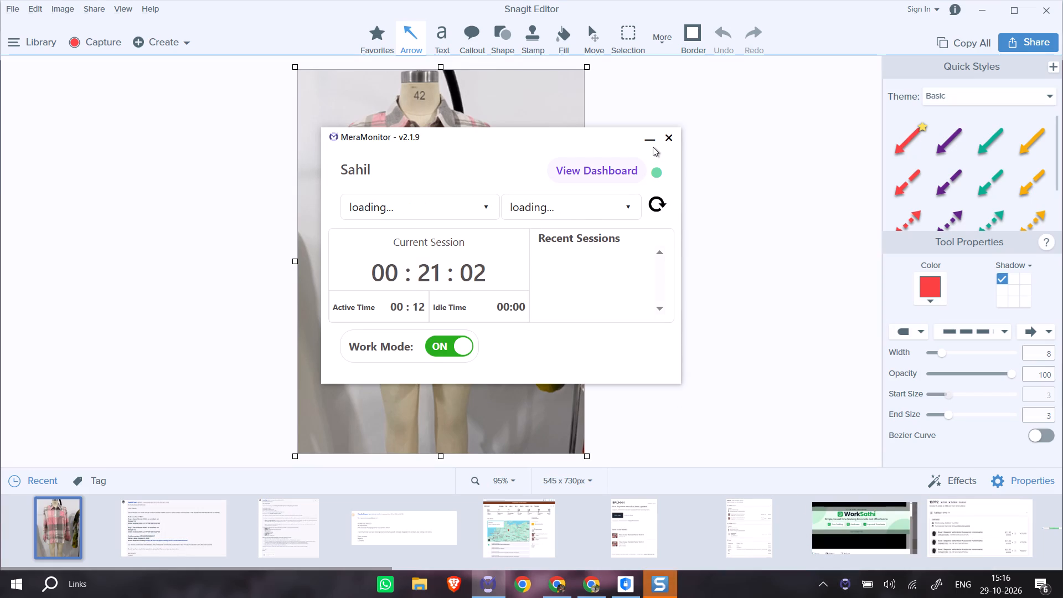
# Minimize the MeraMonitor window and open the tall, narrow page capture from the recent captures in Snagit Editor.
pyautogui.click(651, 141)
pyautogui.click(721, 518)
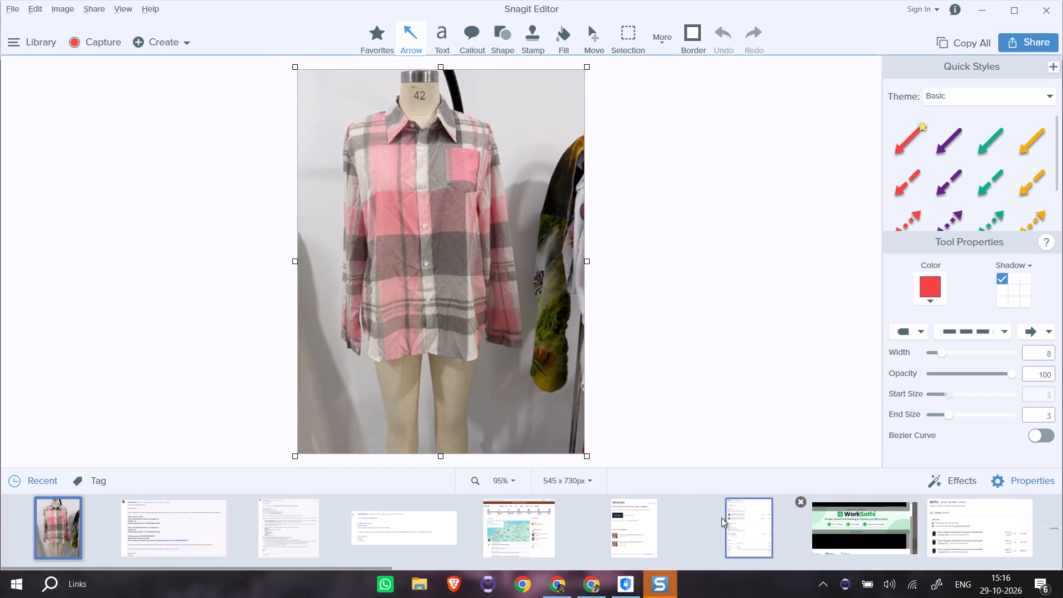
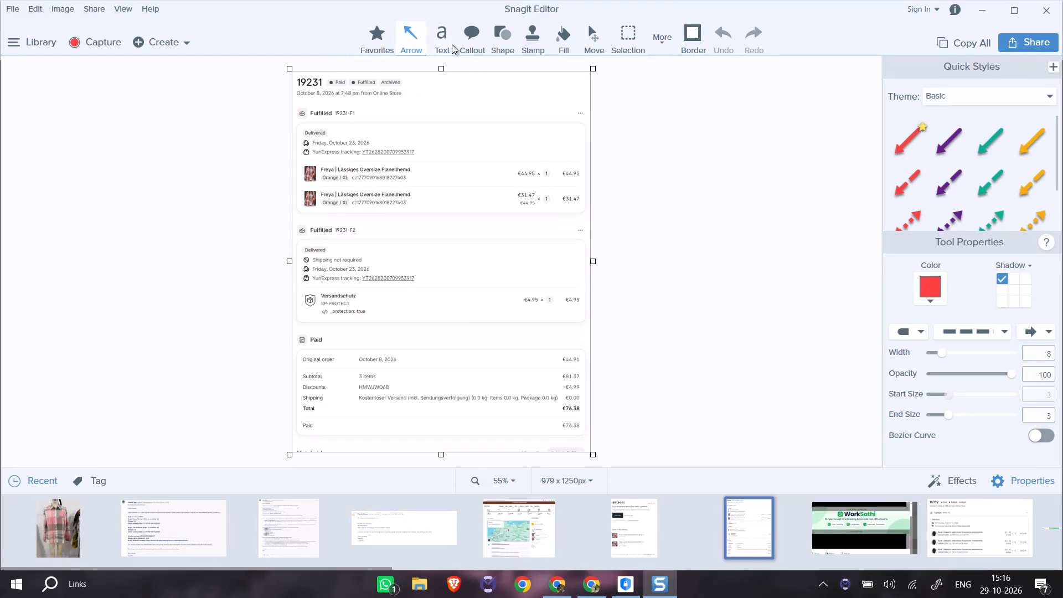
# Add a green-outlined callout reading "Items Ordered" in 72-point text, pointing at the second Freya flannel shirt line, and select its text.
pyautogui.click(477, 36)
pyautogui.moveTo(337, 209); pyautogui.dragTo(405, 281)
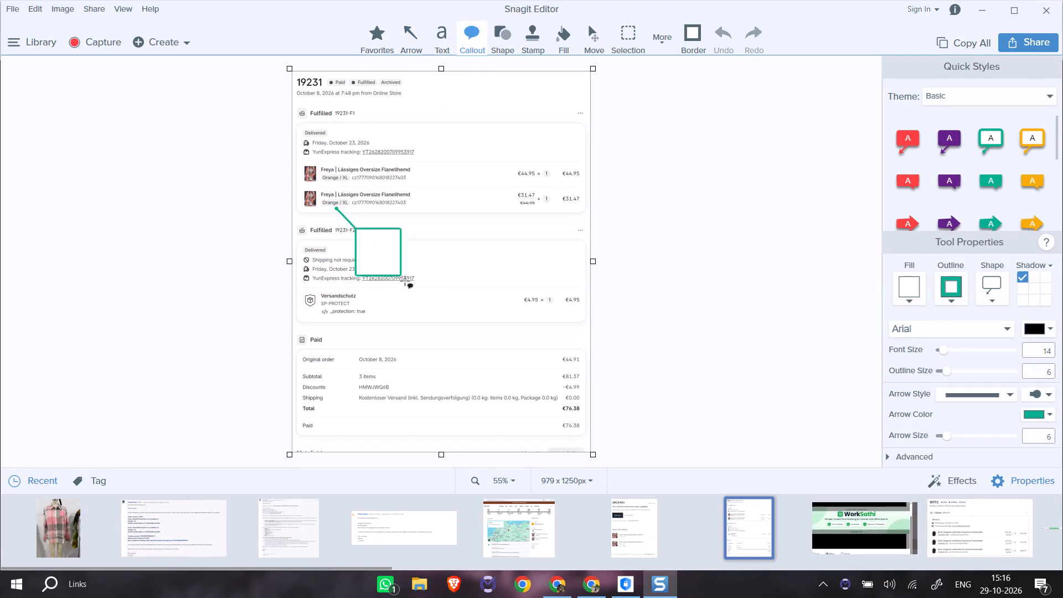
pyautogui.moveTo(405, 281); pyautogui.dragTo(542, 317)
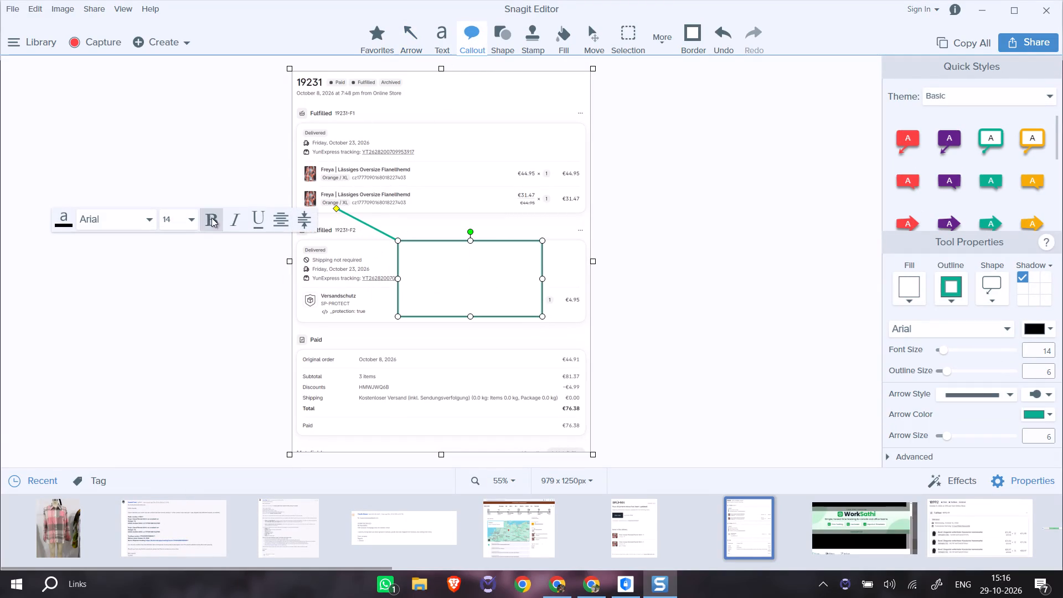
pyautogui.click(185, 222)
pyautogui.click(98, 384)
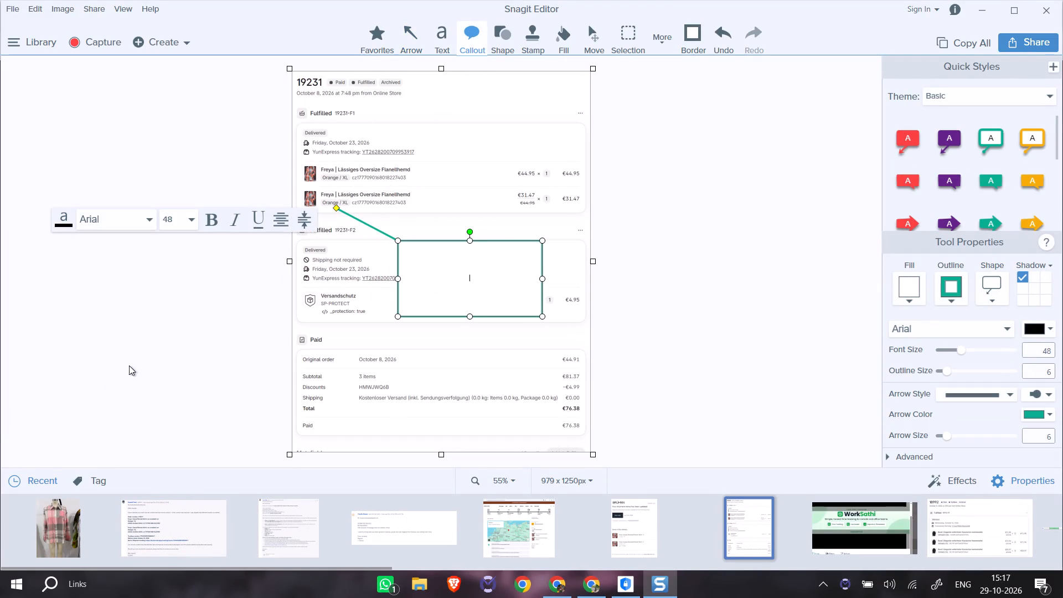
pyautogui.click(165, 218)
pyautogui.click(110, 391)
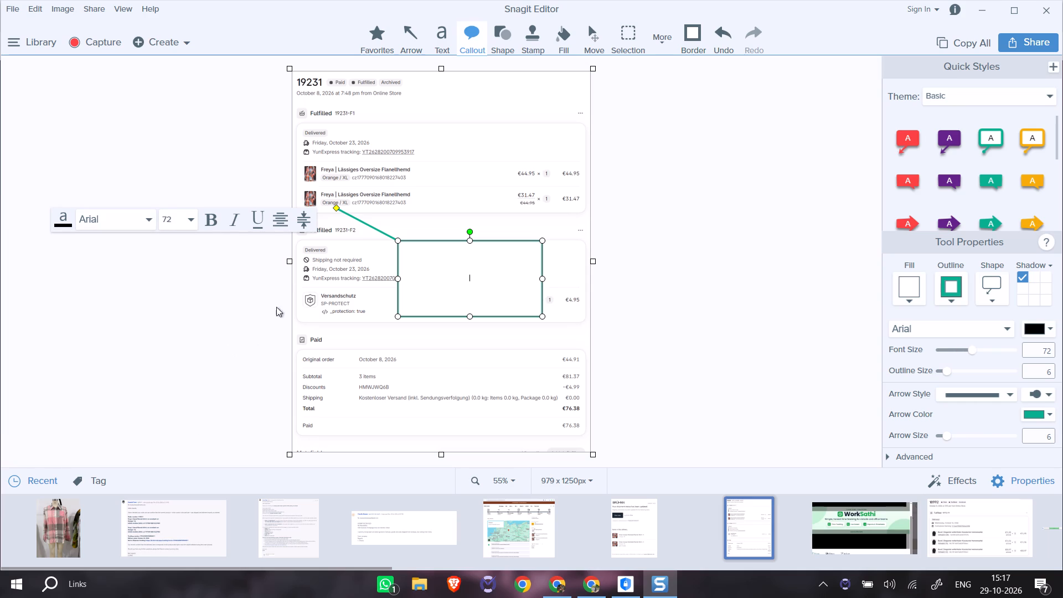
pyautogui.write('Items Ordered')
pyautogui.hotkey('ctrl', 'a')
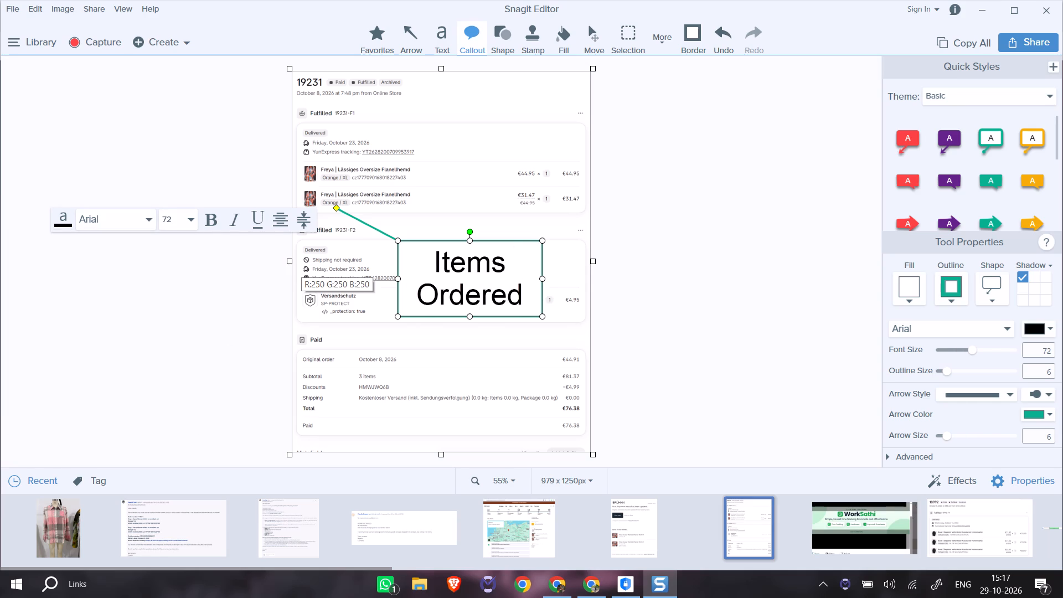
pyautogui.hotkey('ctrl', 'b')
pyautogui.click(459, 326)
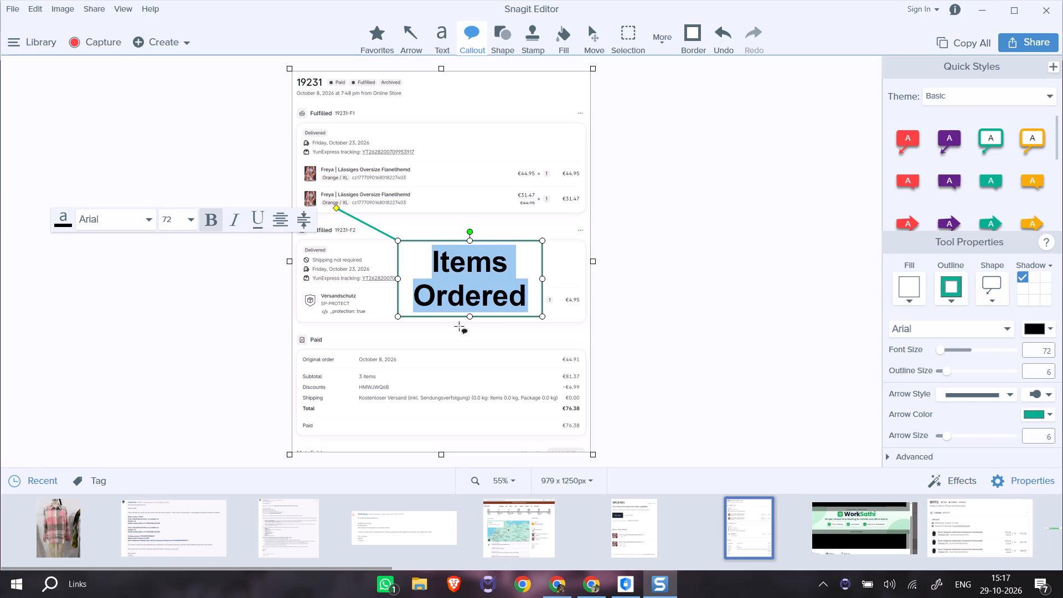
# Widen the Items Ordered callout box and move it up closer to the ordered shirt lines.
pyautogui.click(395, 278)
pyautogui.click(396, 277)
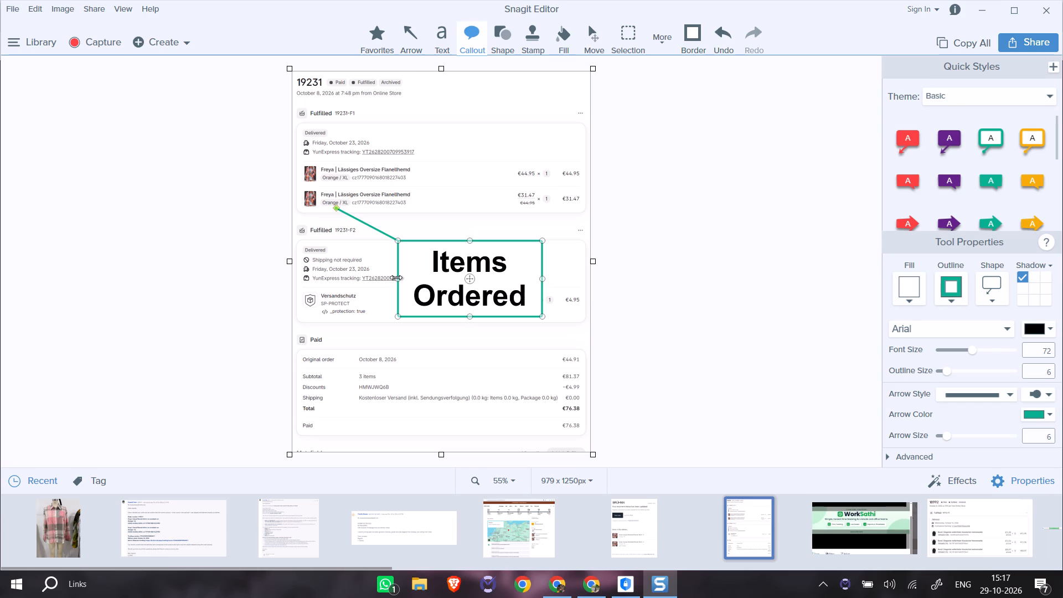
pyautogui.moveTo(396, 277); pyautogui.dragTo(379, 275)
pyautogui.click(486, 360)
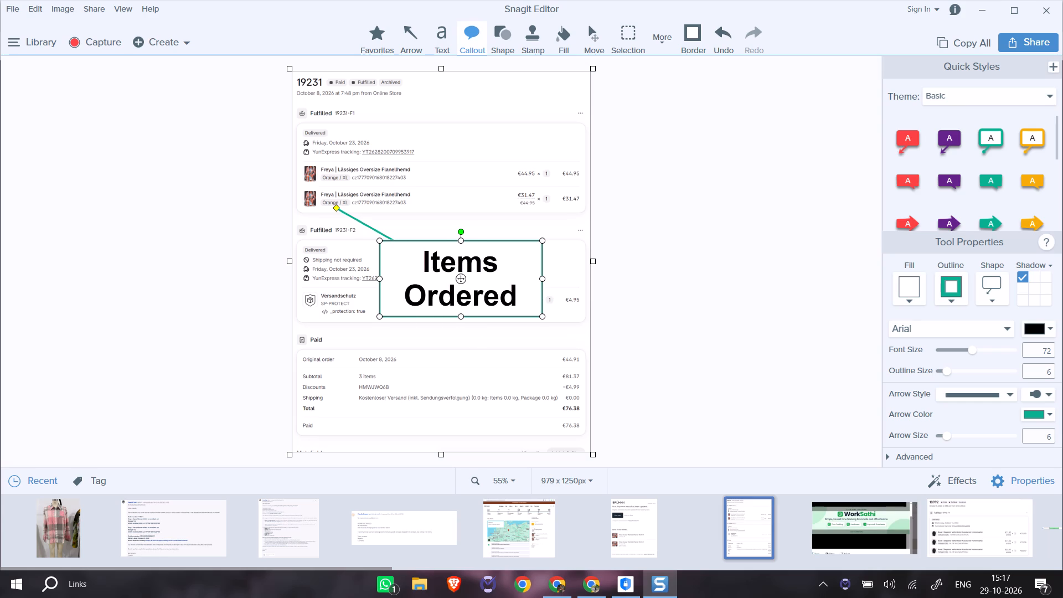
pyautogui.click(457, 322)
pyautogui.click(452, 334)
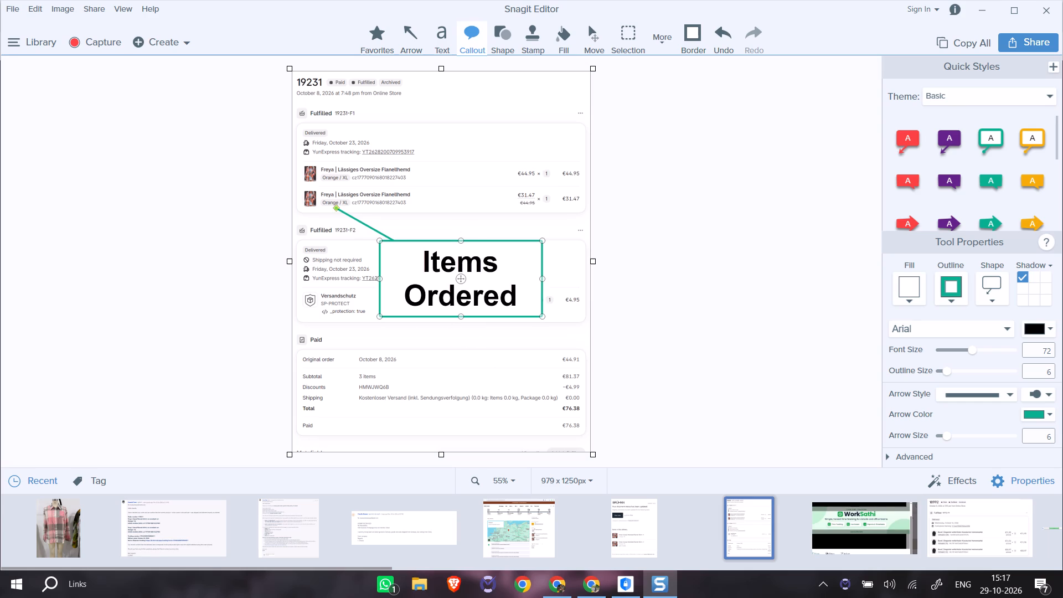
pyautogui.moveTo(458, 276); pyautogui.dragTo(436, 252)
# On the shipment status email capture, add a 48-point callout reading "Items Shipped" that points to the first shirt.
pyautogui.click(620, 525)
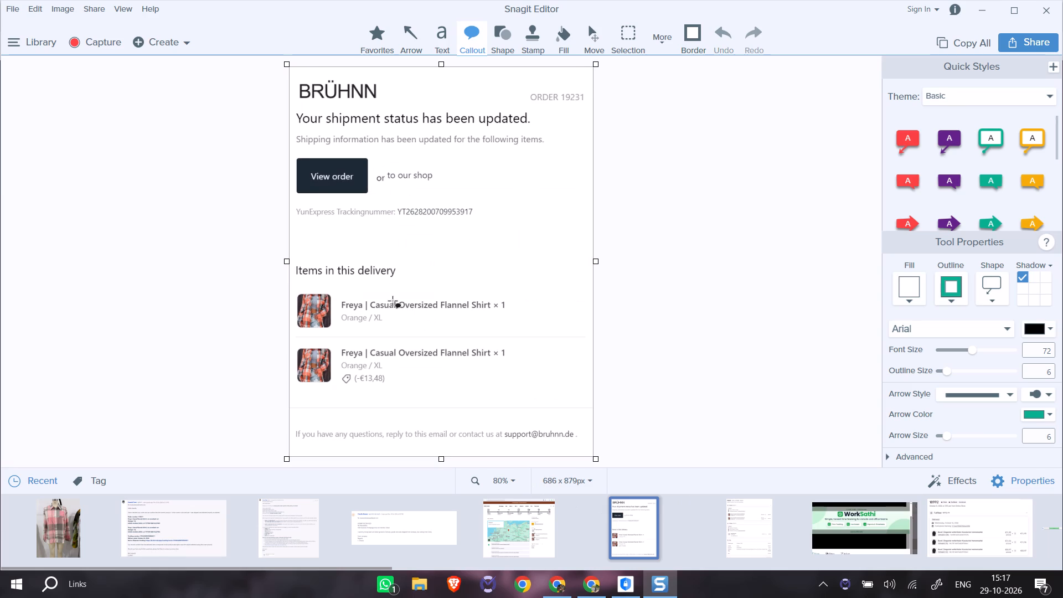
pyautogui.moveTo(363, 296); pyautogui.dragTo(537, 184)
pyautogui.scroll(4, 512, 209)
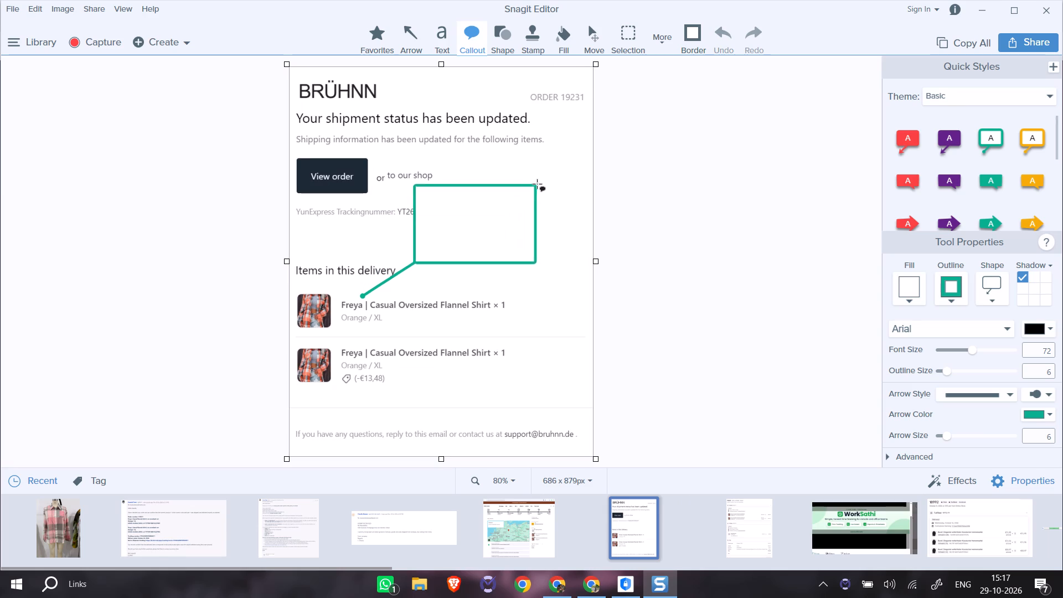
pyautogui.moveTo(537, 184); pyautogui.dragTo(576, 178)
pyautogui.scroll(4, 560, 181)
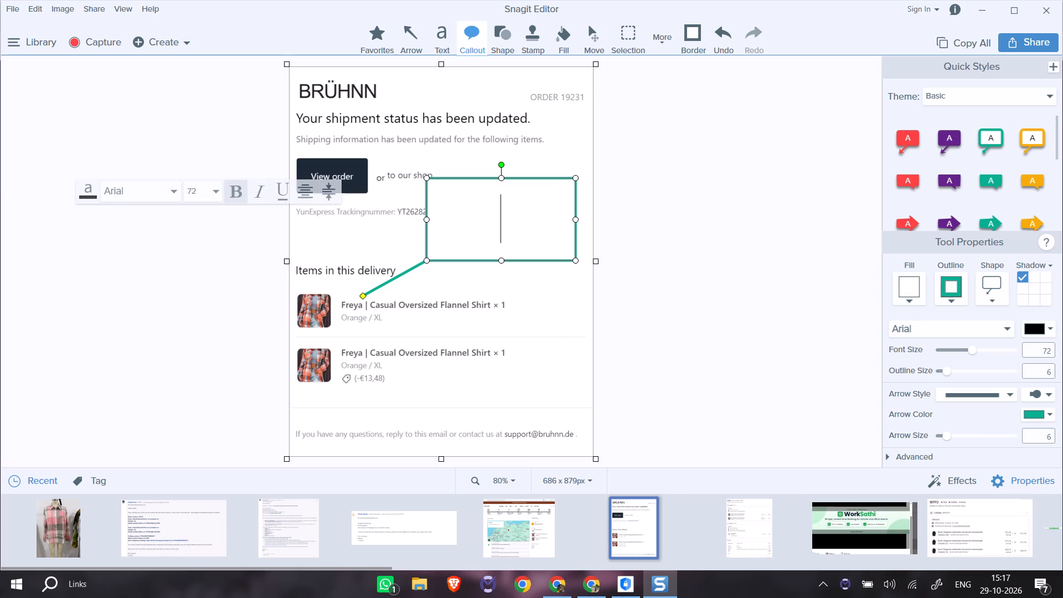
pyautogui.click(196, 192)
pyautogui.click(77, 347)
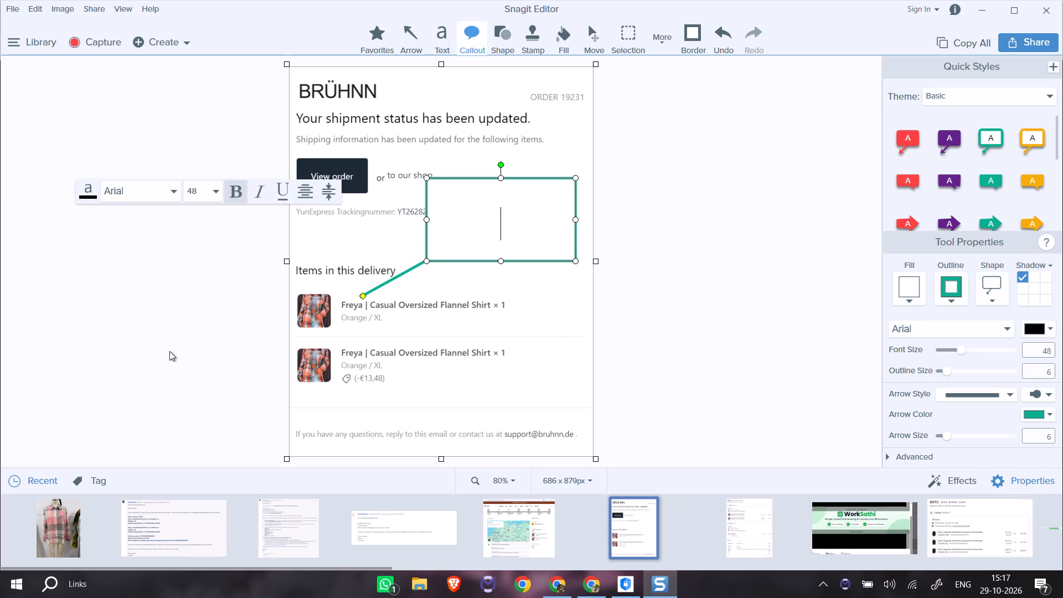
pyautogui.write('Items Shipped')
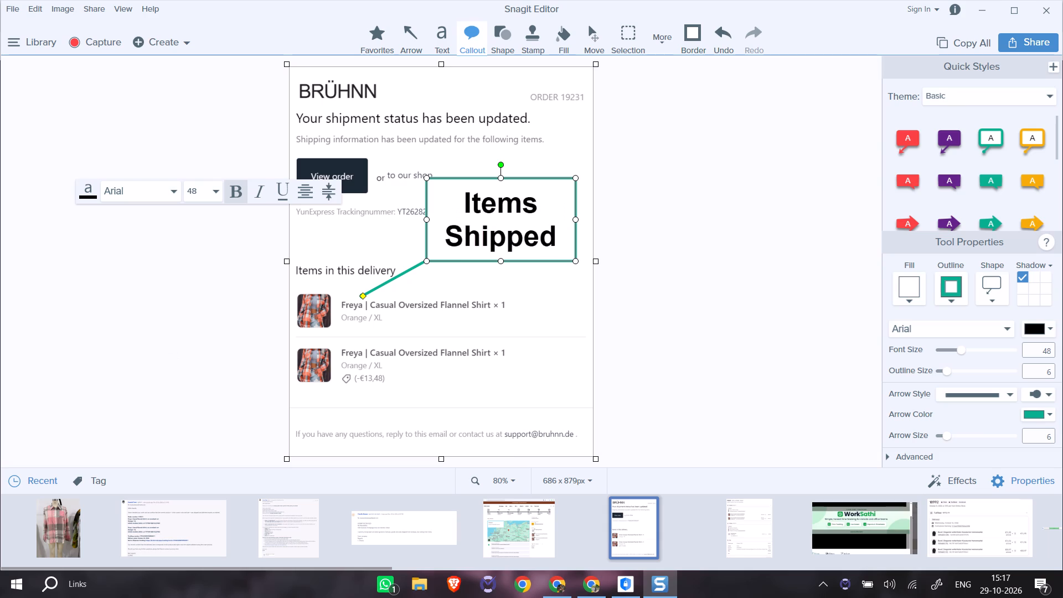
# Shift the Items Shipped callout's pointer tip along the first shirt's name and lower the box slightly toward the delivery items.
pyautogui.click(367, 389)
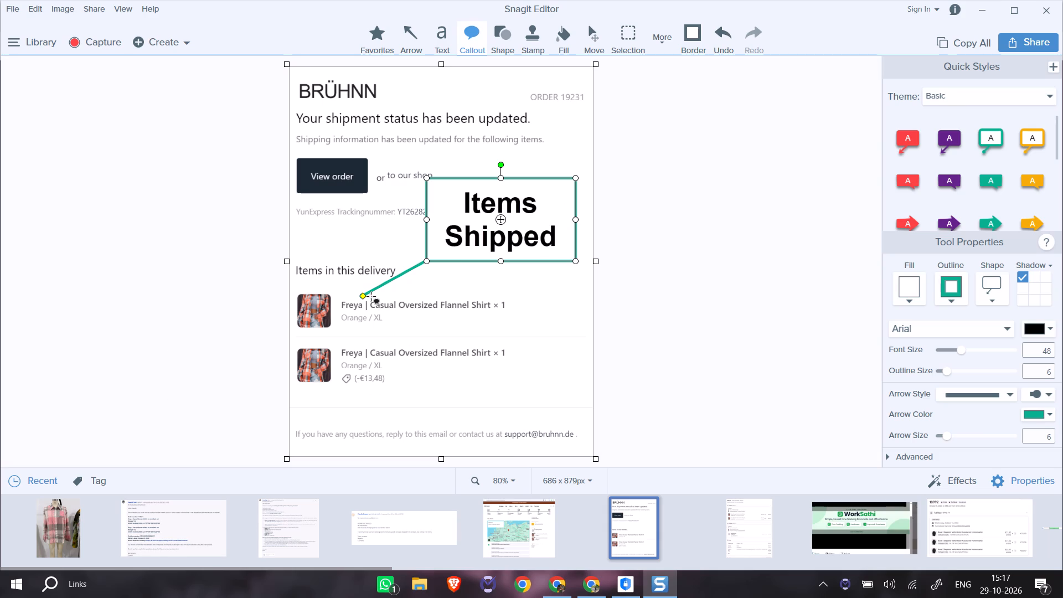
pyautogui.moveTo(364, 296); pyautogui.dragTo(384, 295)
pyautogui.moveTo(500, 220); pyautogui.dragTo(499, 231)
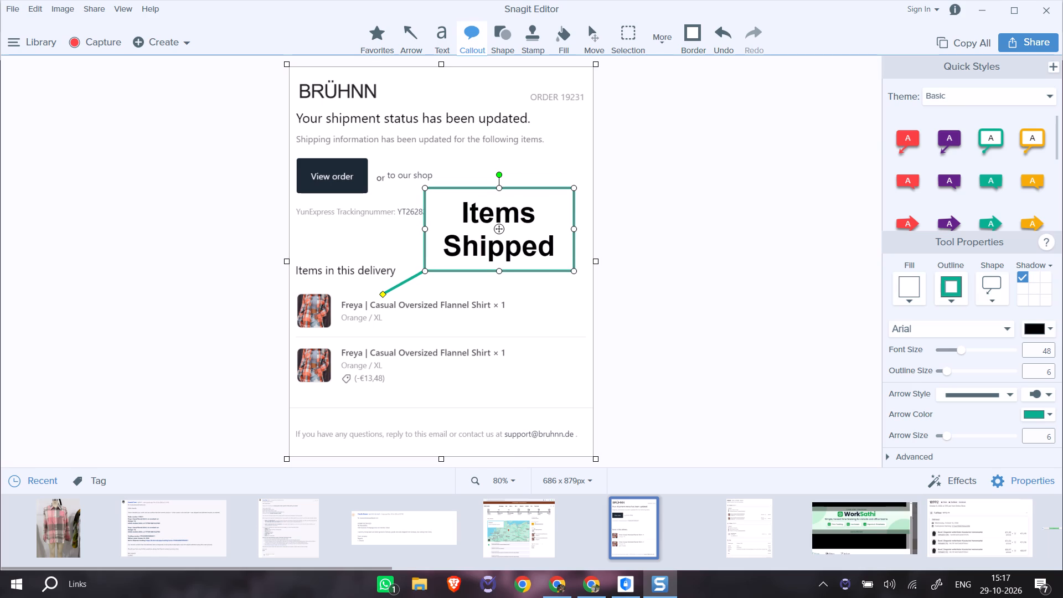
pyautogui.moveTo(499, 231); pyautogui.dragTo(498, 236)
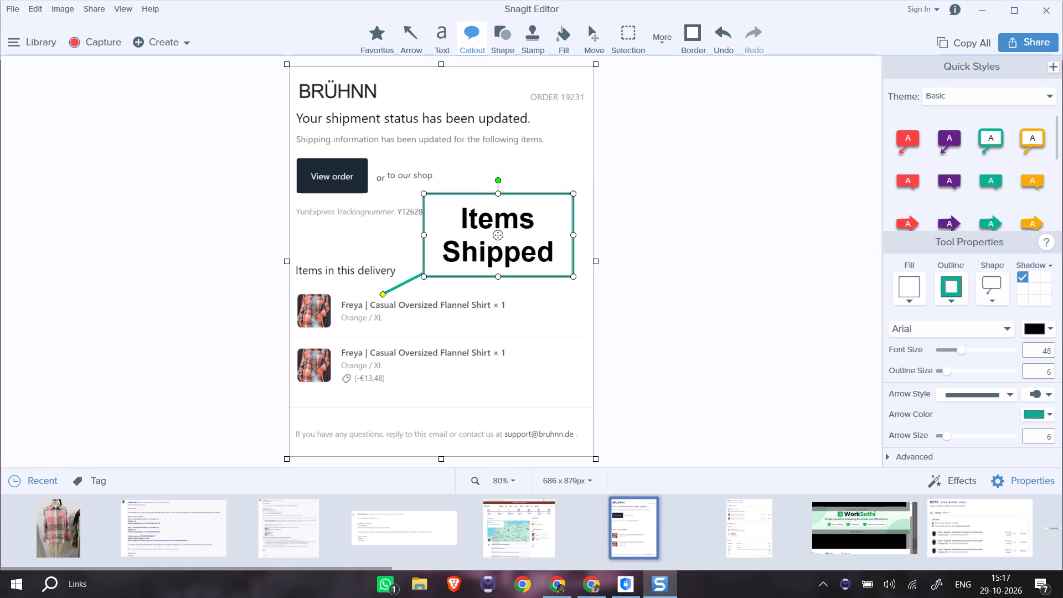
pyautogui.click(469, 344)
# On the tracking page capture, draw a callout pointing to the second shirt and enlarge its box below the product list.
pyautogui.click(517, 523)
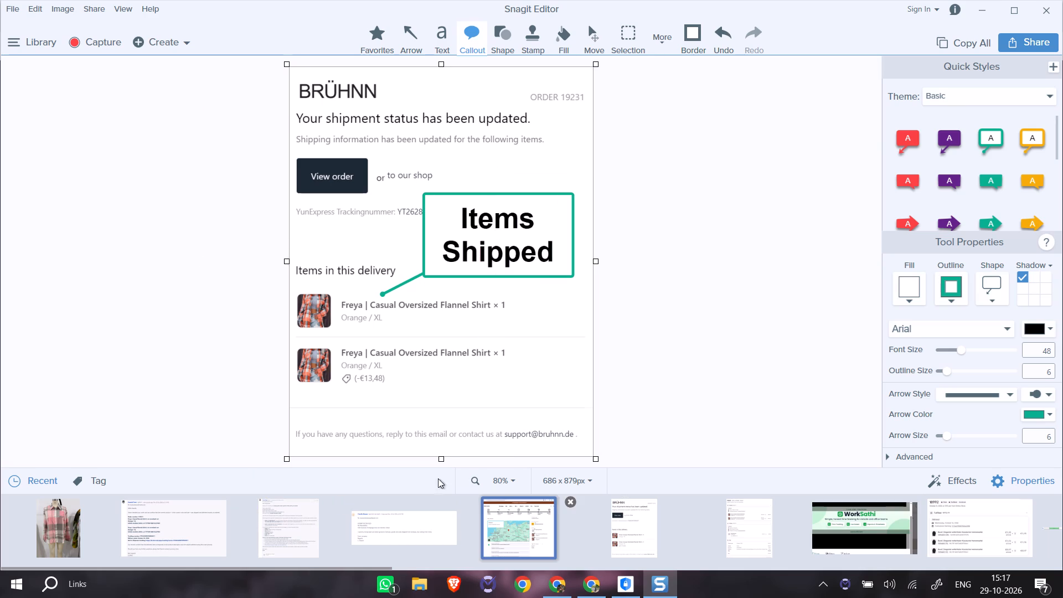
pyautogui.moveTo(528, 343); pyautogui.dragTo(634, 417)
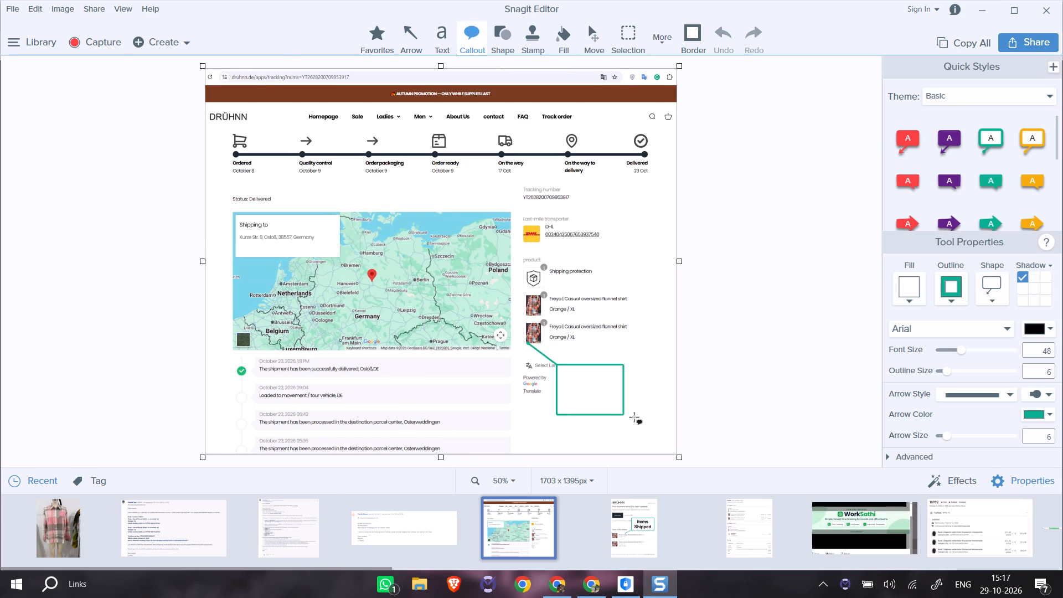
pyautogui.moveTo(634, 417); pyautogui.dragTo(657, 426)
pyautogui.moveTo(568, 395); pyautogui.dragTo(553, 396)
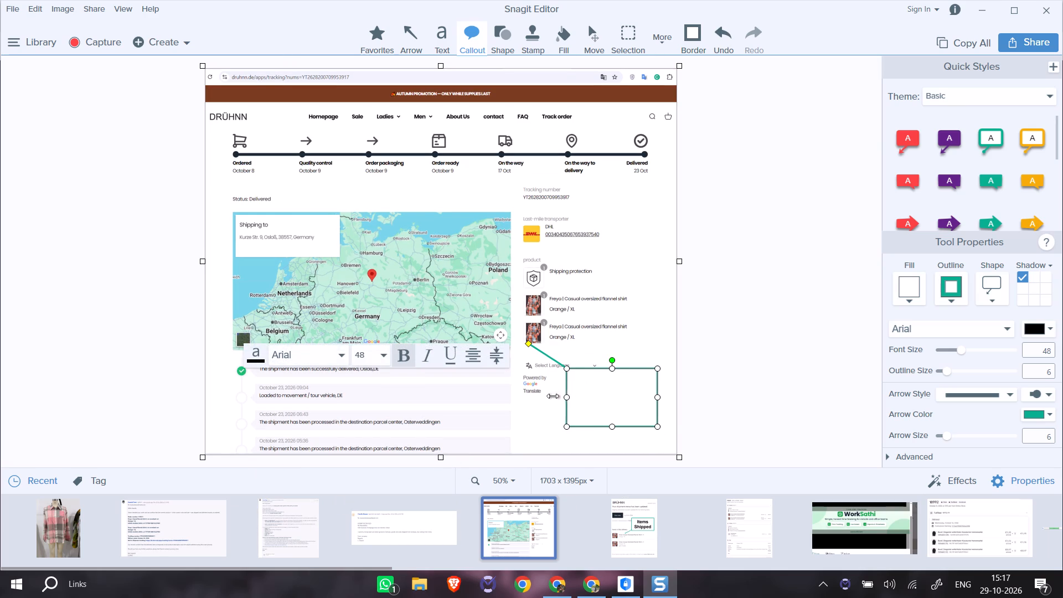
pyautogui.moveTo(553, 396); pyautogui.dragTo(516, 395)
pyautogui.moveTo(583, 368); pyautogui.dragTo(584, 359)
# Set the tracking page callout's font size to 72 and enter the text "Items Delivered".
pyautogui.click(351, 352)
pyautogui.click(373, 356)
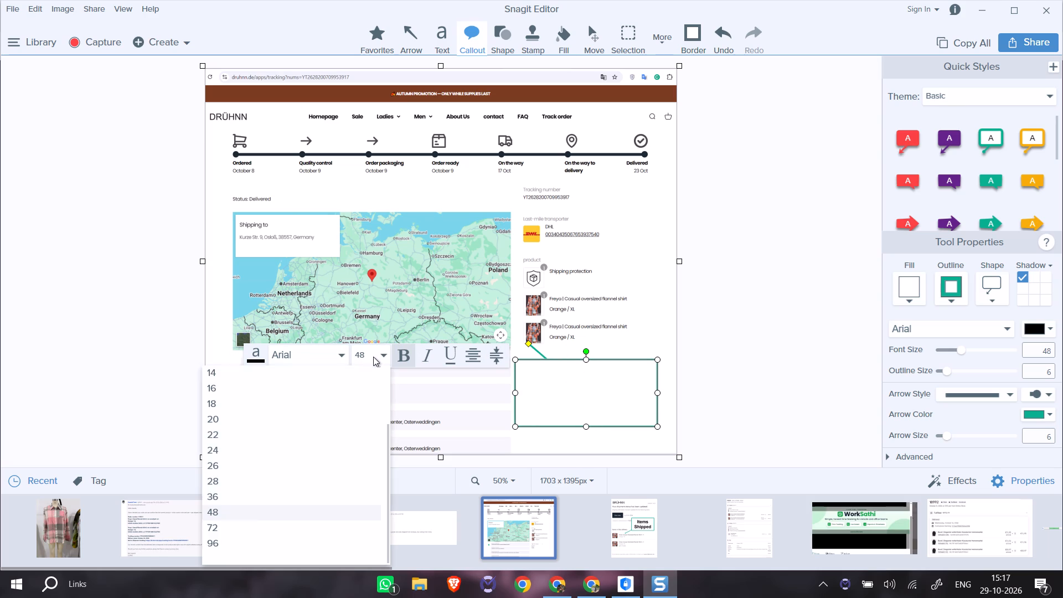
pyautogui.click(252, 523)
pyautogui.write('Items DEl')
pyautogui.press('BackSpace')
pyautogui.press('BackSpace')
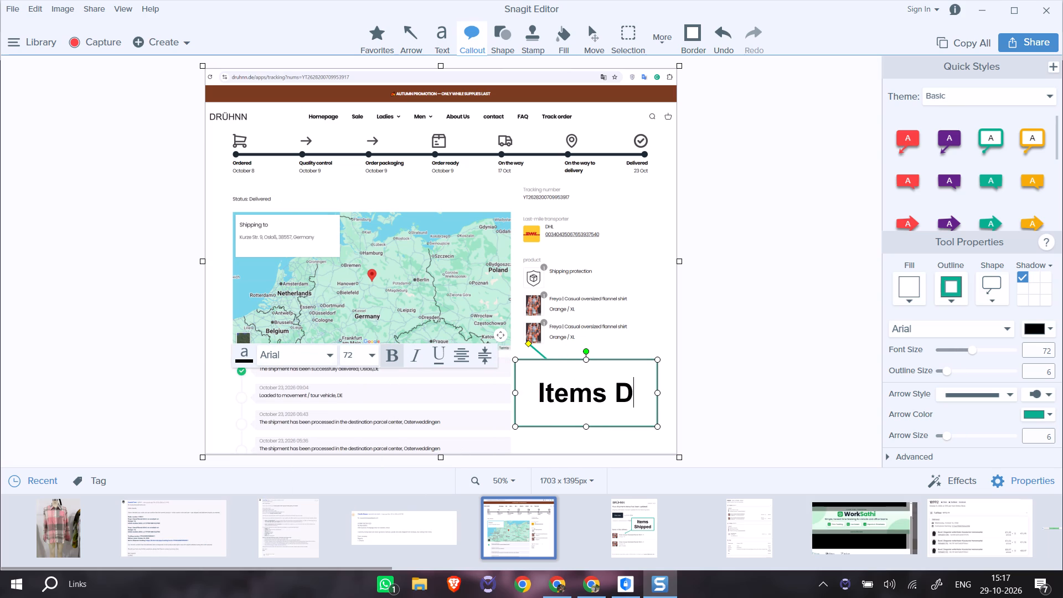
pyautogui.write('elivee')
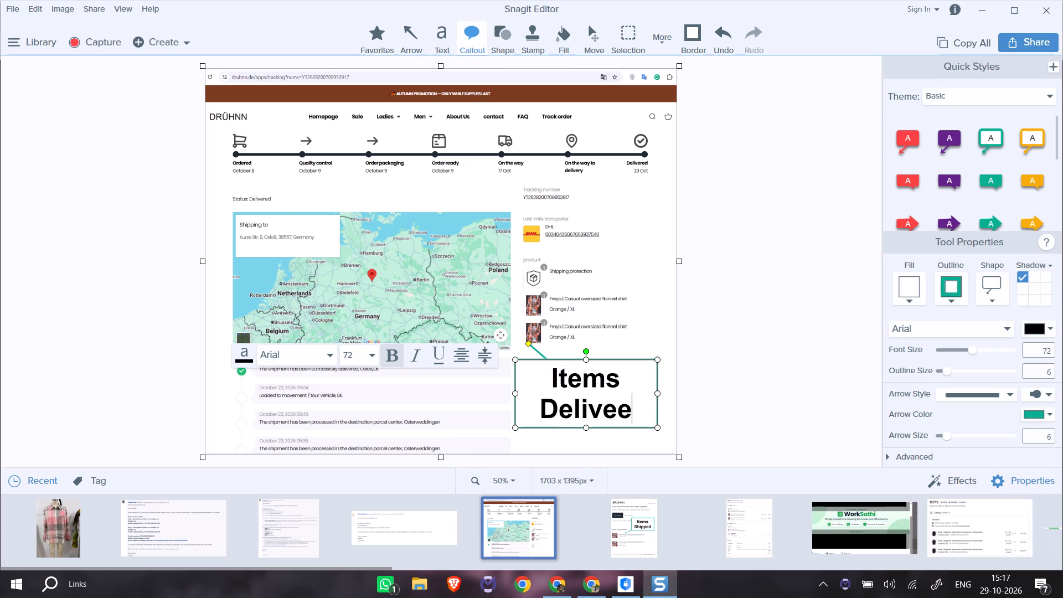
pyautogui.press('BackSpace')
pyautogui.write('redd')
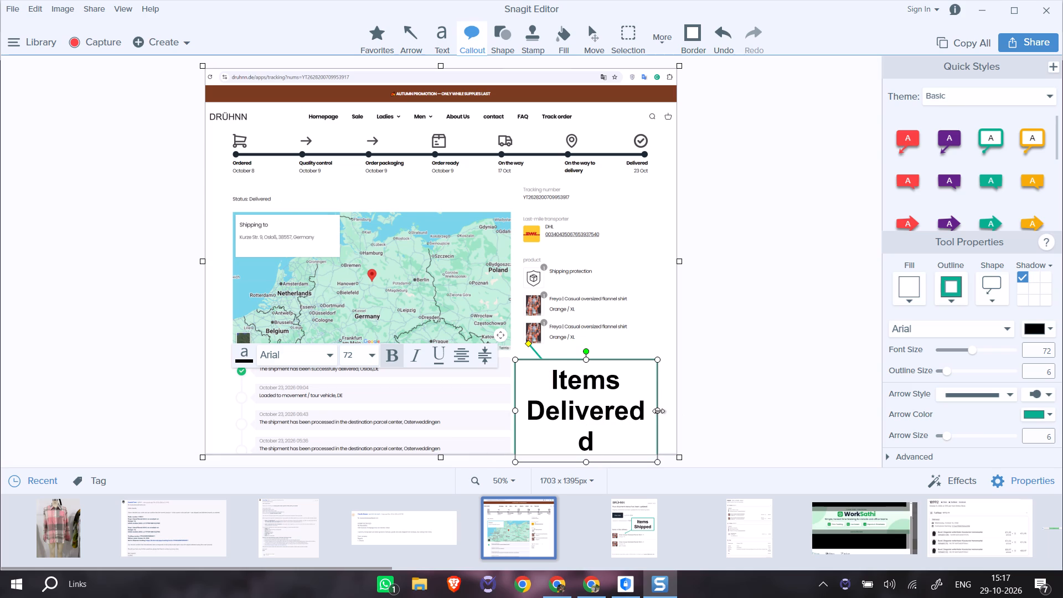
pyautogui.press('BackSpace')
pyautogui.scroll(-1, 658, 410)
pyautogui.scroll(1, 560, 464)
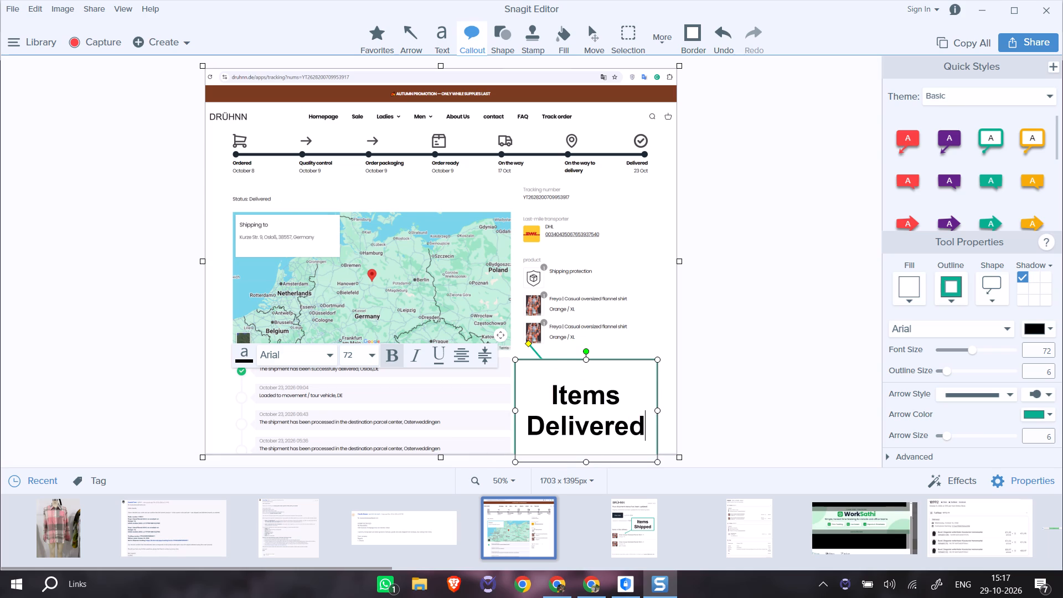
# Reduce the Items Delivered callout's height and move it slightly so it sits fully inside the tracking page capture.
pyautogui.moveTo(585, 460); pyautogui.dragTo(585, 444)
pyautogui.click(665, 475)
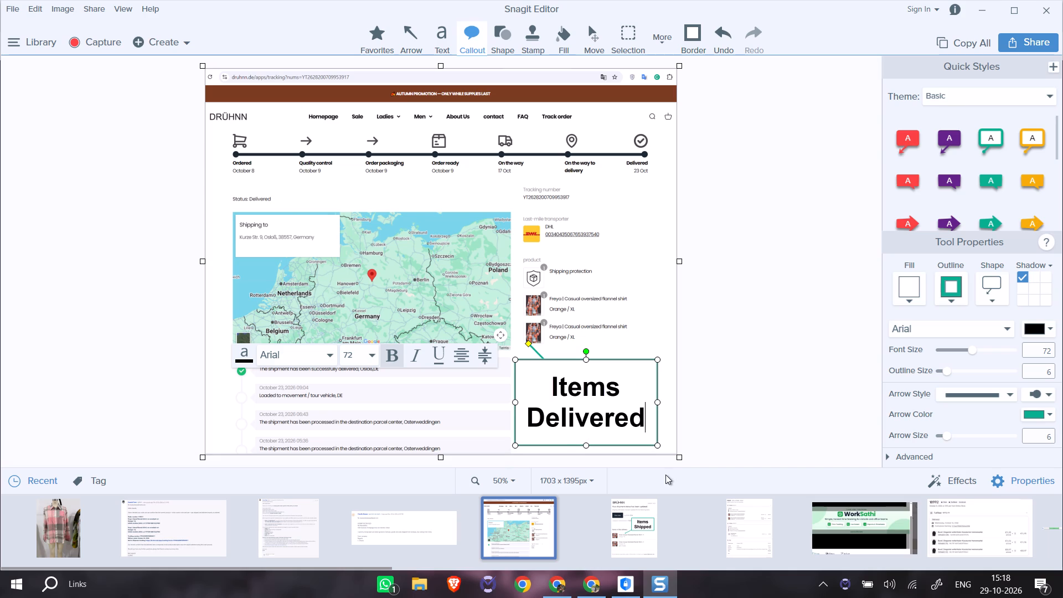
pyautogui.click(600, 474)
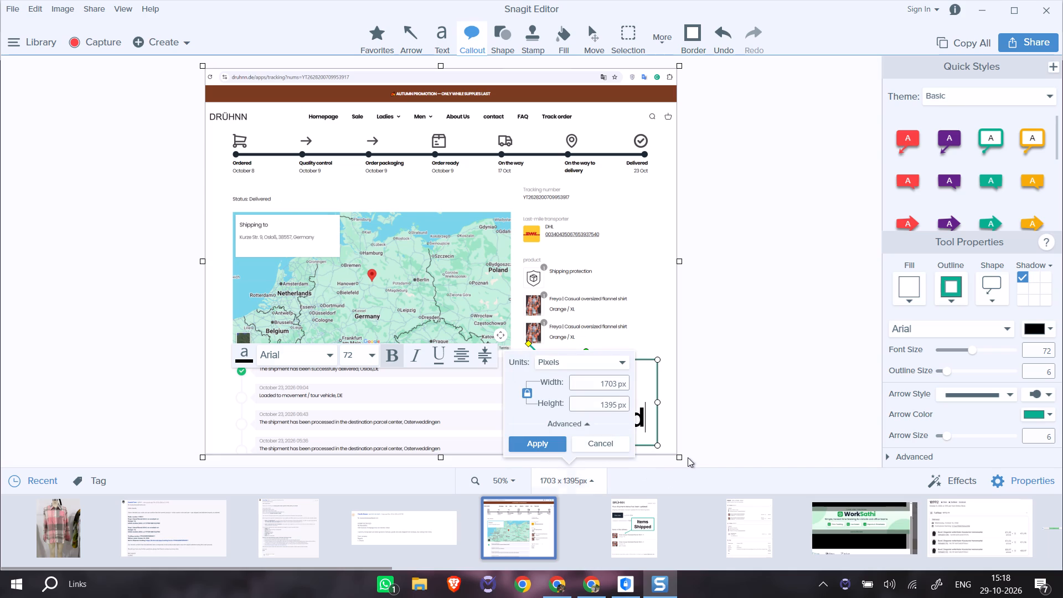
pyautogui.click(688, 457)
pyautogui.click(702, 436)
pyautogui.moveTo(584, 403); pyautogui.dragTo(584, 403)
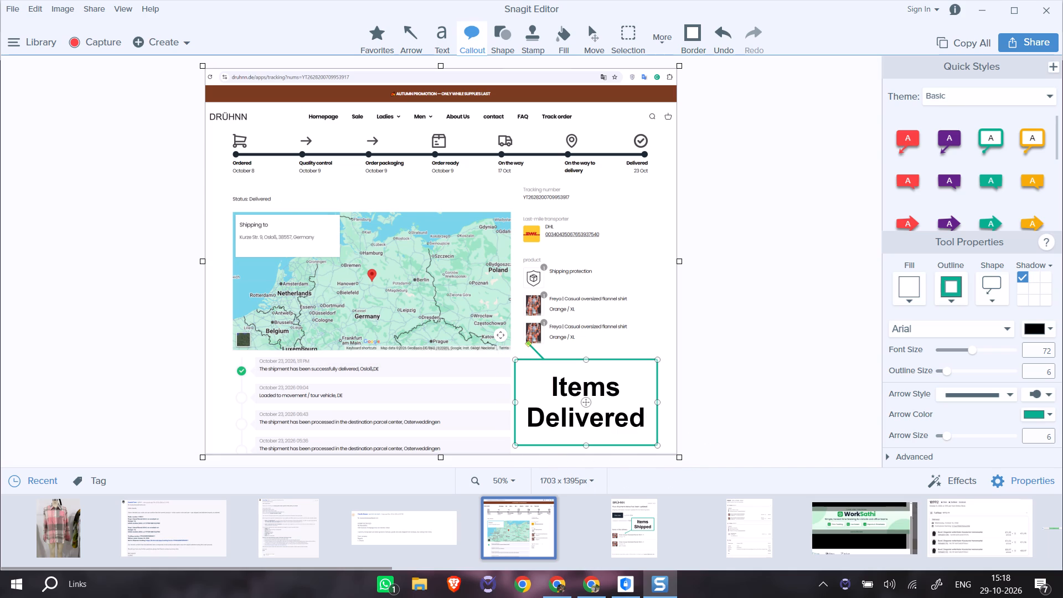
pyautogui.moveTo(584, 403); pyautogui.dragTo(592, 399)
pyautogui.click(704, 476)
# Open the short, wide text capture from the recent captures.
pyautogui.click(393, 522)
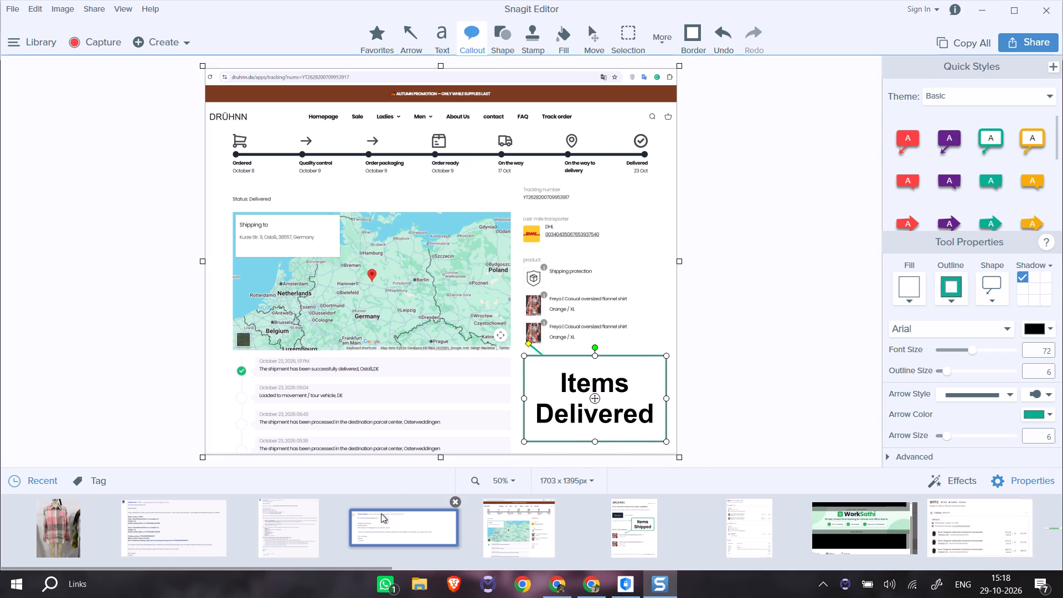
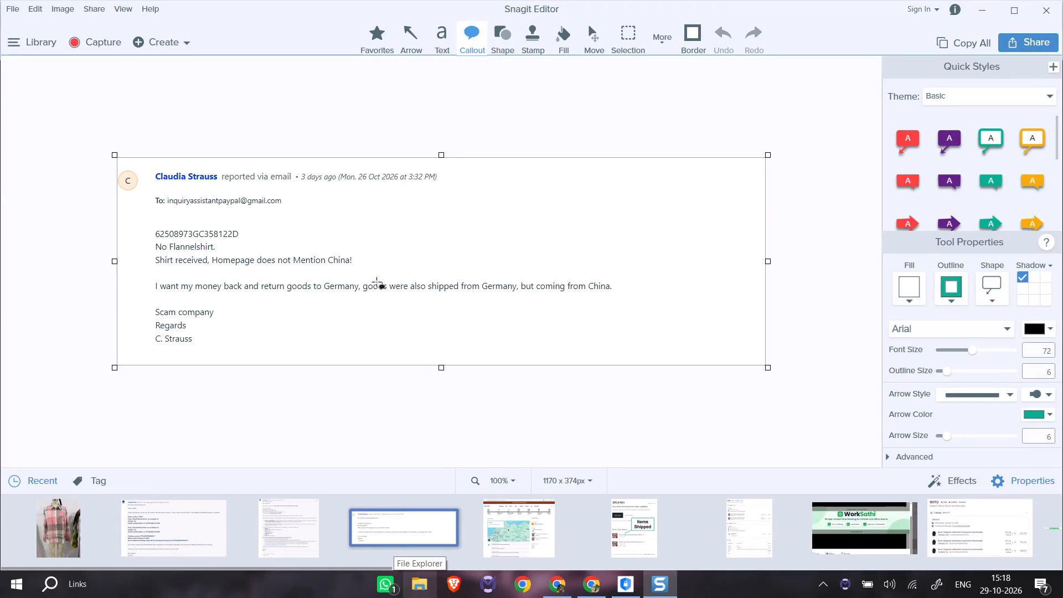
# Draw a callout pointing to "return goods" in the customer's email capture and enlarge its box in the blank area below that line.
pyautogui.moveTo(277, 292); pyautogui.dragTo(373, 339)
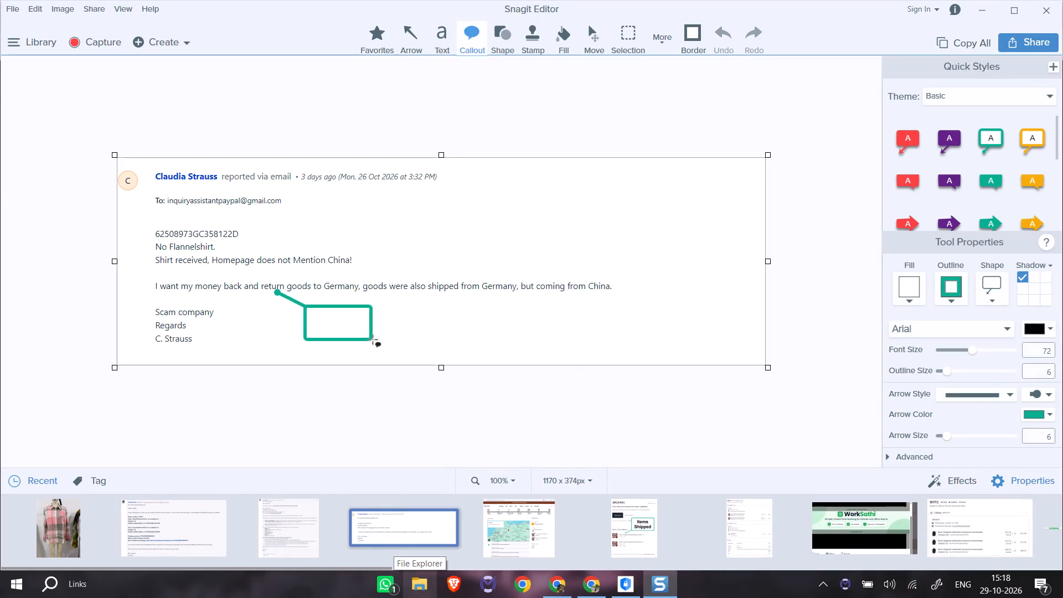
pyautogui.moveTo(373, 339); pyautogui.dragTo(572, 359)
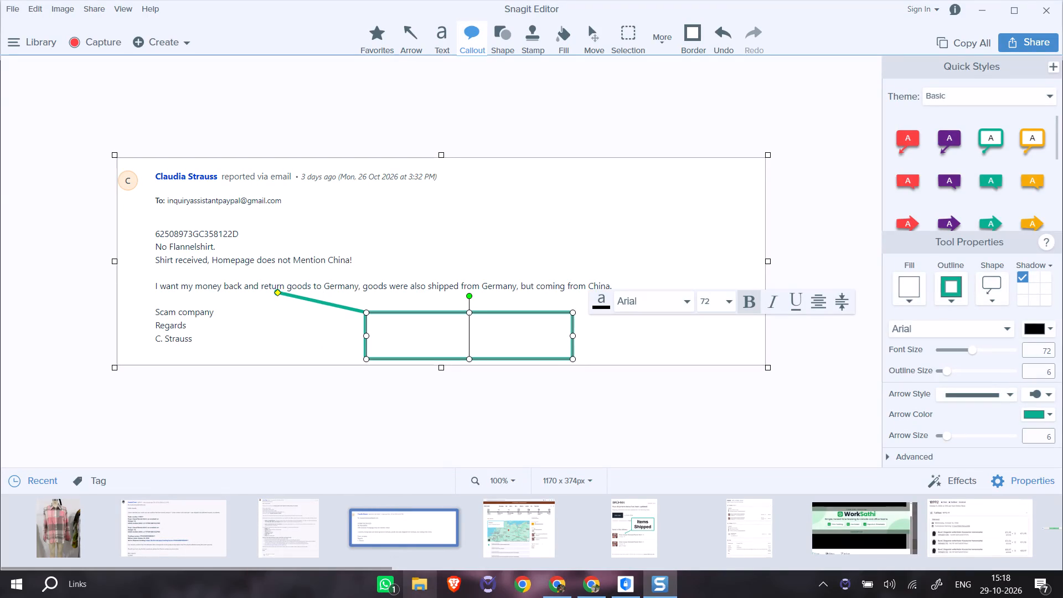
pyautogui.moveTo(470, 312); pyautogui.dragTo(470, 299)
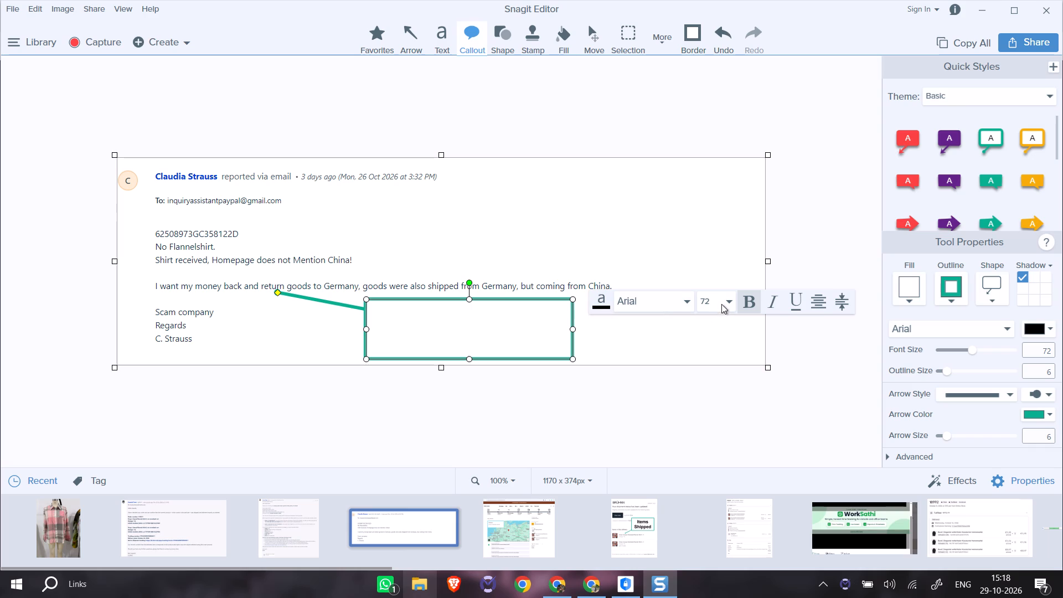
# Set the callout's font size to 16 and enter the text "The customer wants to return the order.".
pyautogui.click(721, 304)
pyautogui.click(590, 360)
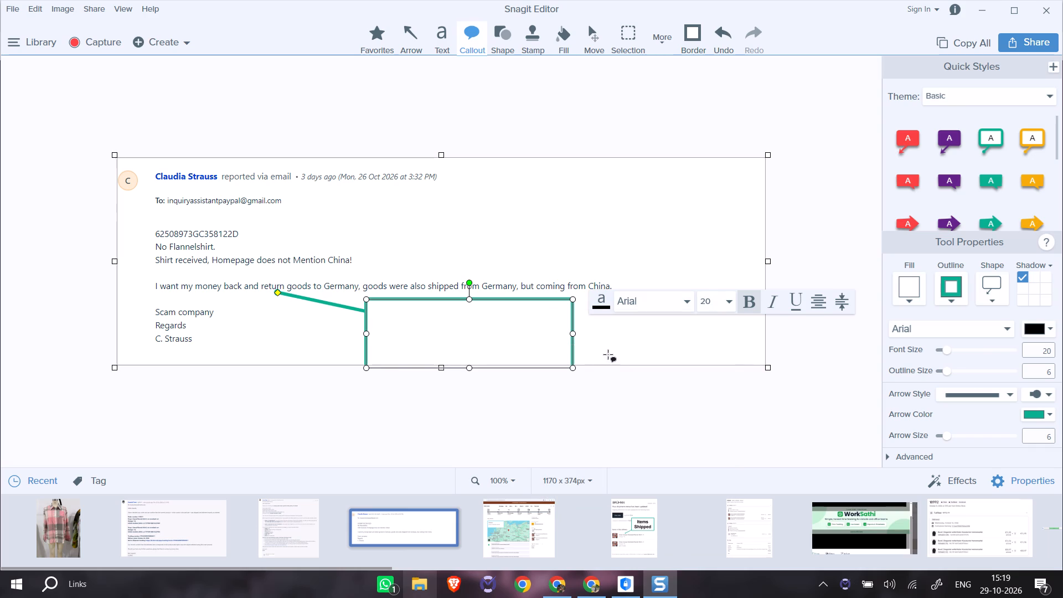
pyautogui.click(714, 303)
pyautogui.click(622, 341)
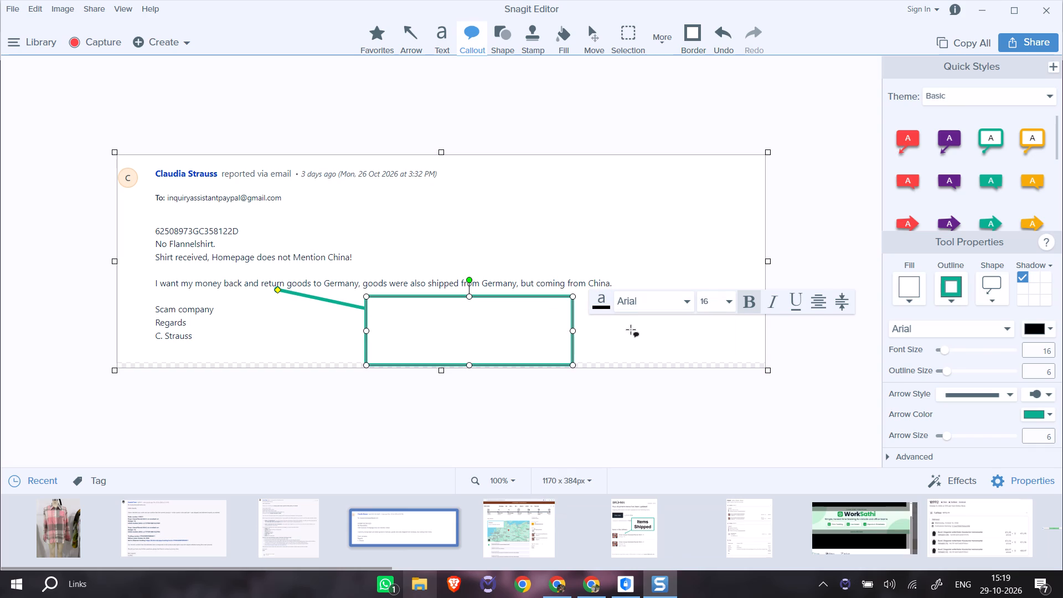
pyautogui.write('The')
pyautogui.press('space')
pyautogui.write('Custo')
pyautogui.press('BackSpace')
pyautogui.press('BackSpace')
pyautogui.press('BackSpace')
pyautogui.press('BackSpace')
pyautogui.press('BackSpace')
pyautogui.write('customer wants to ref')
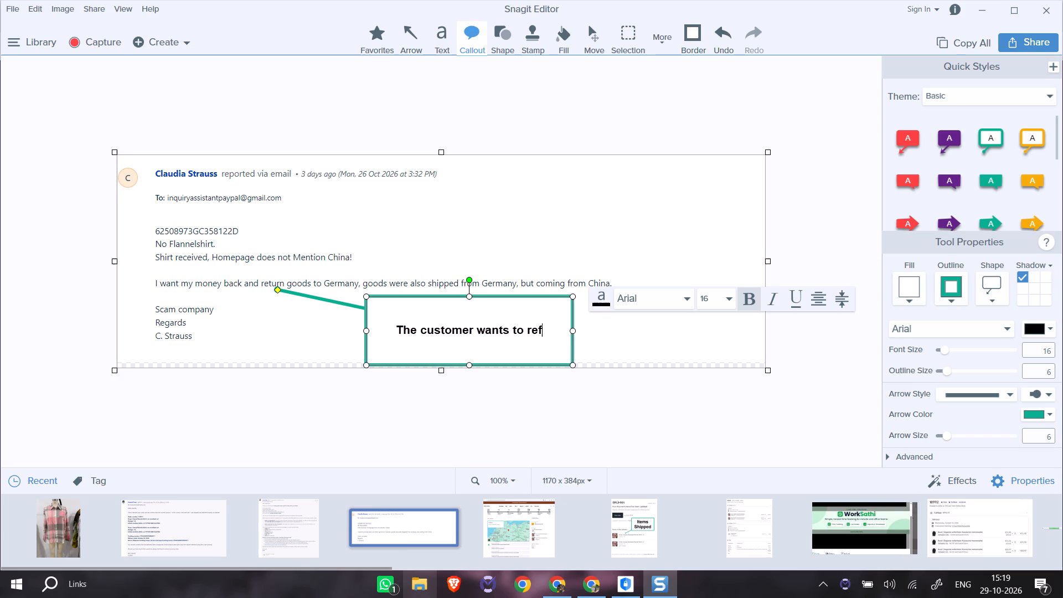
pyautogui.press('BackSpace')
pyautogui.write('turn theo')
pyautogui.press('BackSpace')
pyautogui.press('space')
pyautogui.write('order')
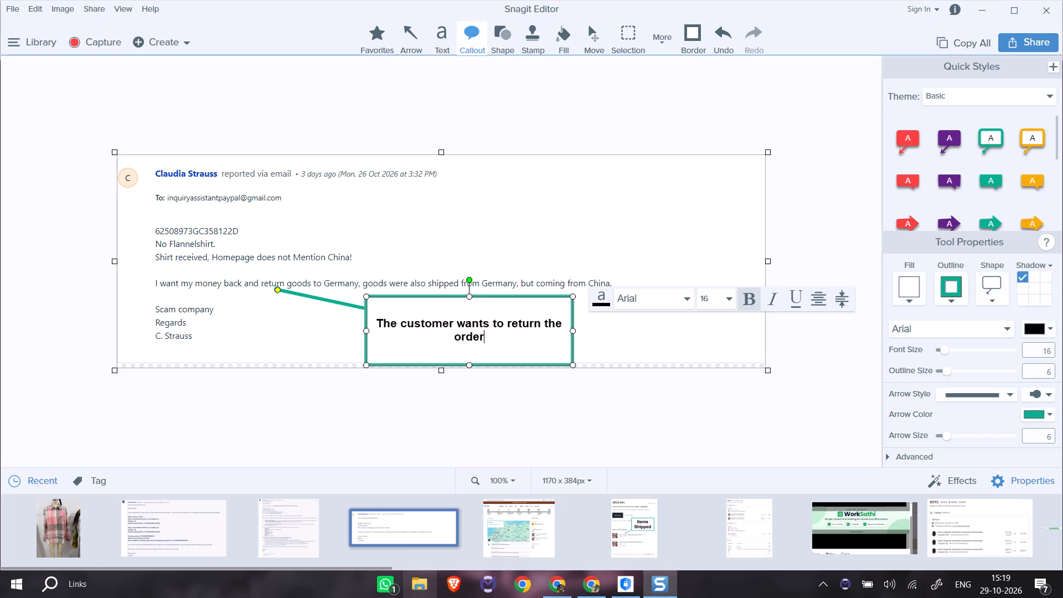
pyautogui.press('.')
# Reduce the callout's height from its lower edge so it fits inside the original email capture.
pyautogui.moveTo(467, 363); pyautogui.dragTo(468, 355)
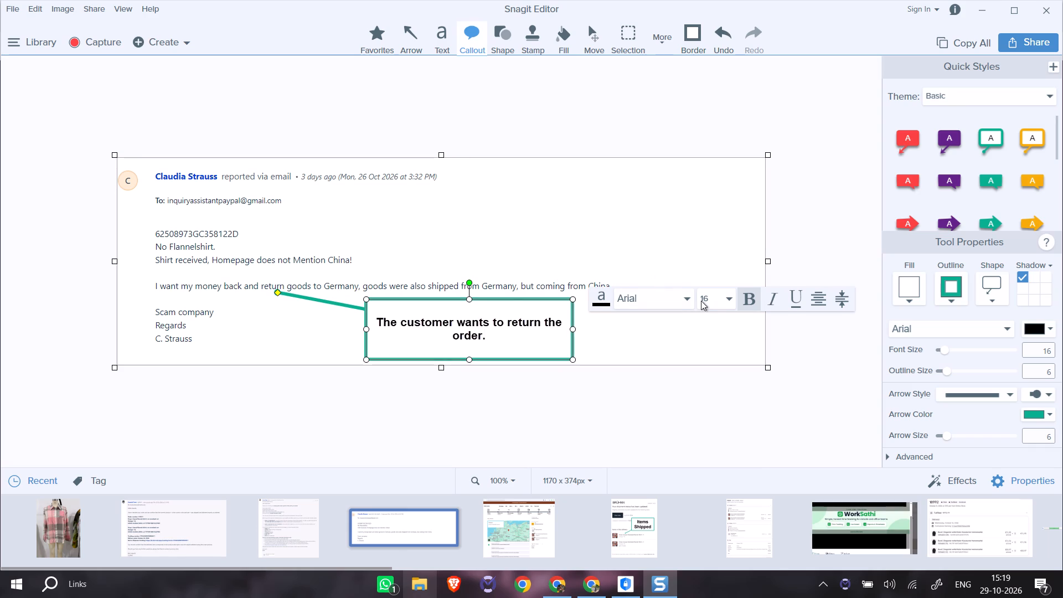
# Set the font size of the callout's whole text to 24.
pyautogui.hotkey('ctrl', 'a')
pyautogui.click(710, 301)
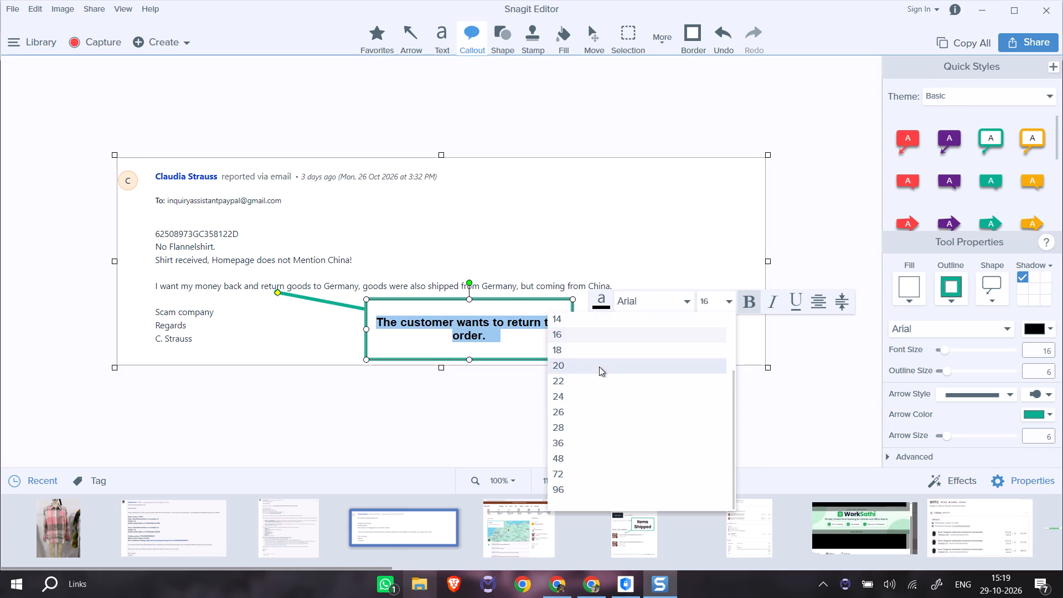
pyautogui.click(599, 367)
pyautogui.click(706, 312)
pyautogui.click(707, 308)
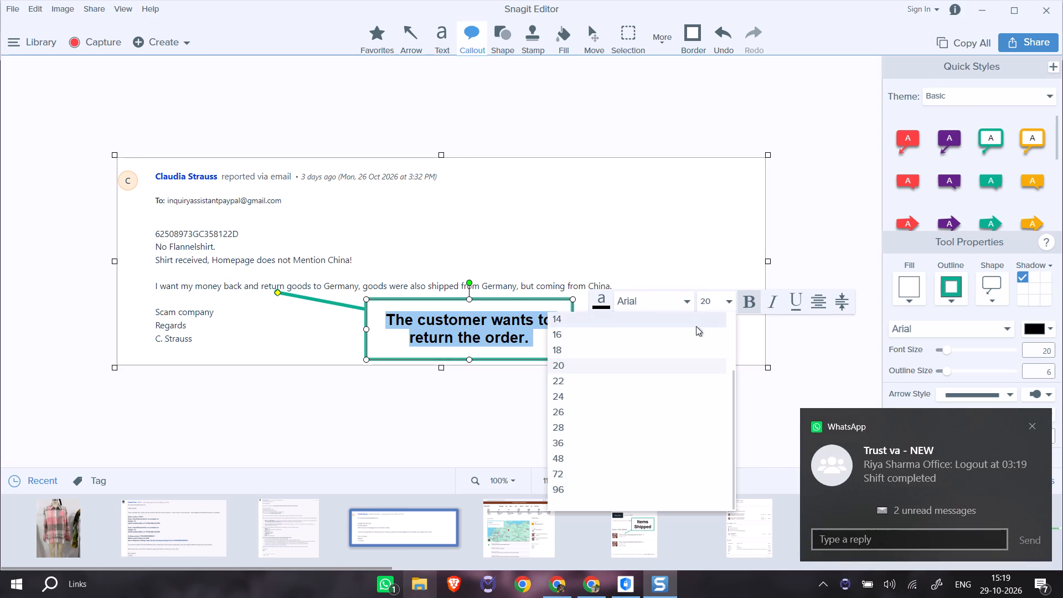
pyautogui.click(616, 389)
pyautogui.click(685, 347)
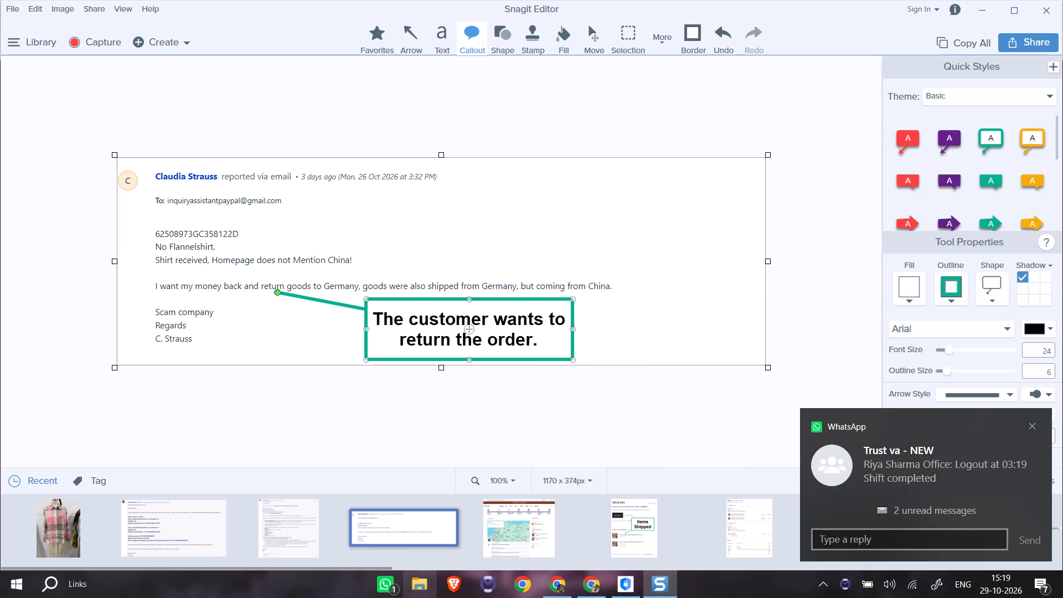
# Move the callout box closer to its pointer tip, keeping it inside the bottom edge of the email capture.
pyautogui.moveTo(469, 331); pyautogui.dragTo(430, 333)
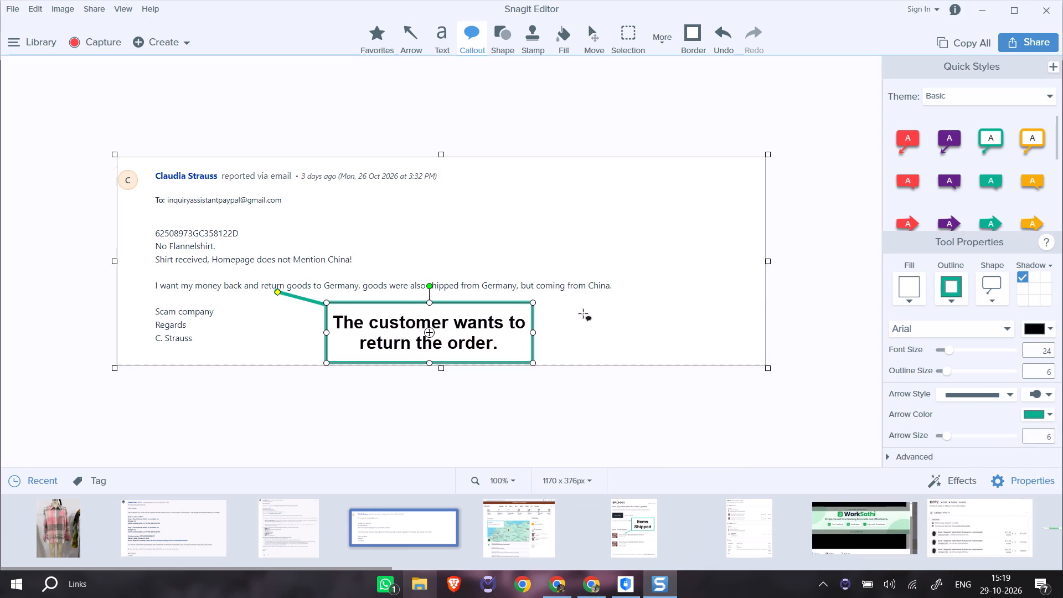
pyautogui.click(429, 335)
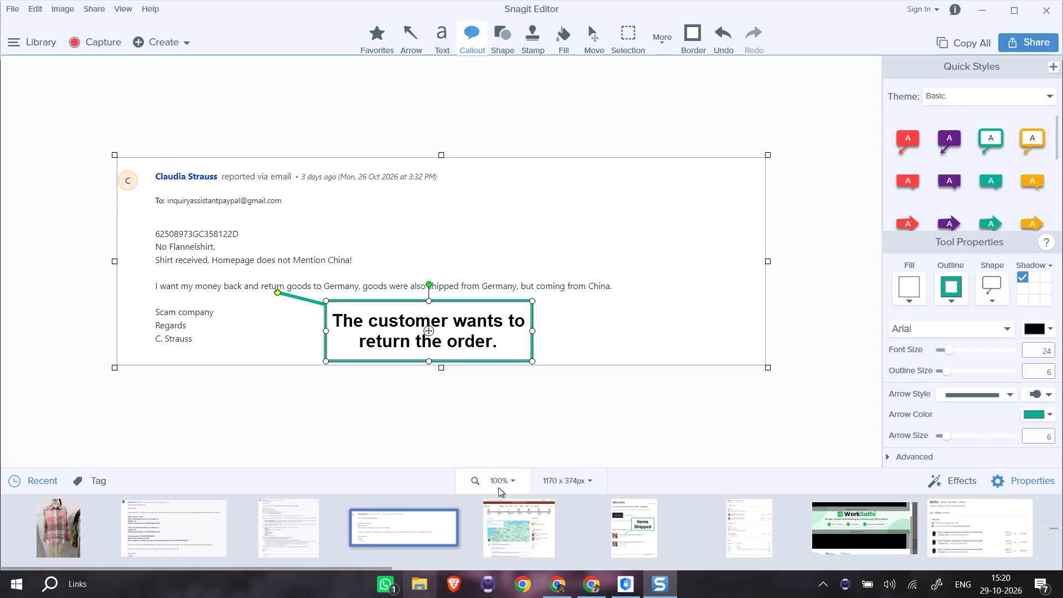
# Open the support reply capture with the partial refund and standard return options from the recent captures.
pyautogui.click(296, 548)
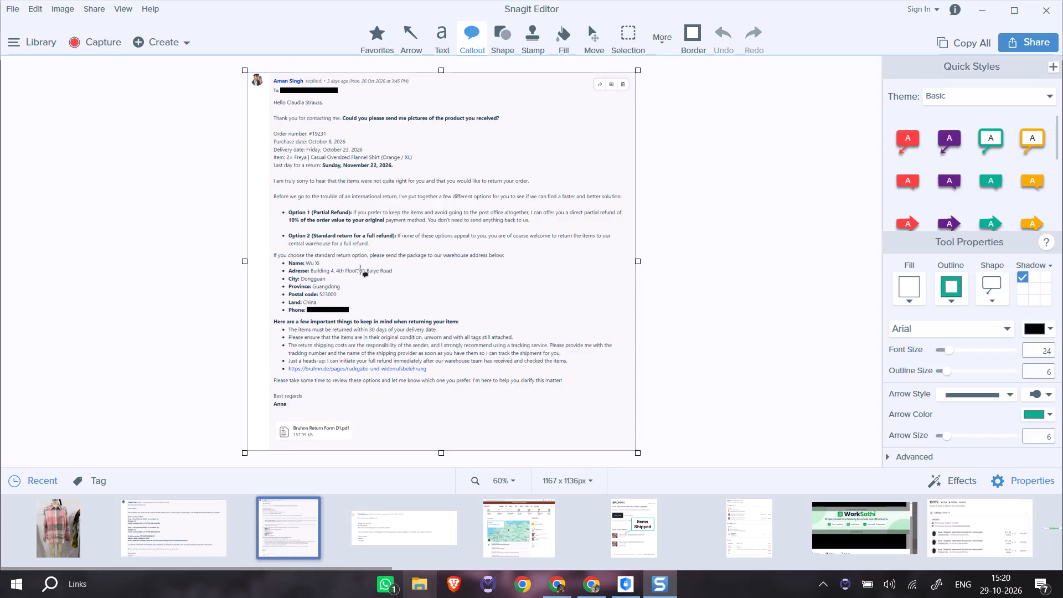
# Blur the sender's profile picture and name in the header of the support reply capture at intensity 100.
pyautogui.keyDown('ctrl'); pyautogui.scroll(3, 360, 270); pyautogui.keyUp('ctrl')
pyautogui.keyDown('ctrl'); pyautogui.scroll(3, 265, 112); pyautogui.keyUp('ctrl')
pyautogui.keyDown('ctrl'); pyautogui.scroll(4, 219, 98); pyautogui.keyUp('ctrl')
pyautogui.hscroll(1, 219, 98)
pyautogui.keyDown('ctrl'); pyautogui.scroll(1, 219, 98); pyautogui.keyUp('ctrl')
pyautogui.keyDown('ctrl'); pyautogui.scroll(-1, 219, 98); pyautogui.keyUp('ctrl')
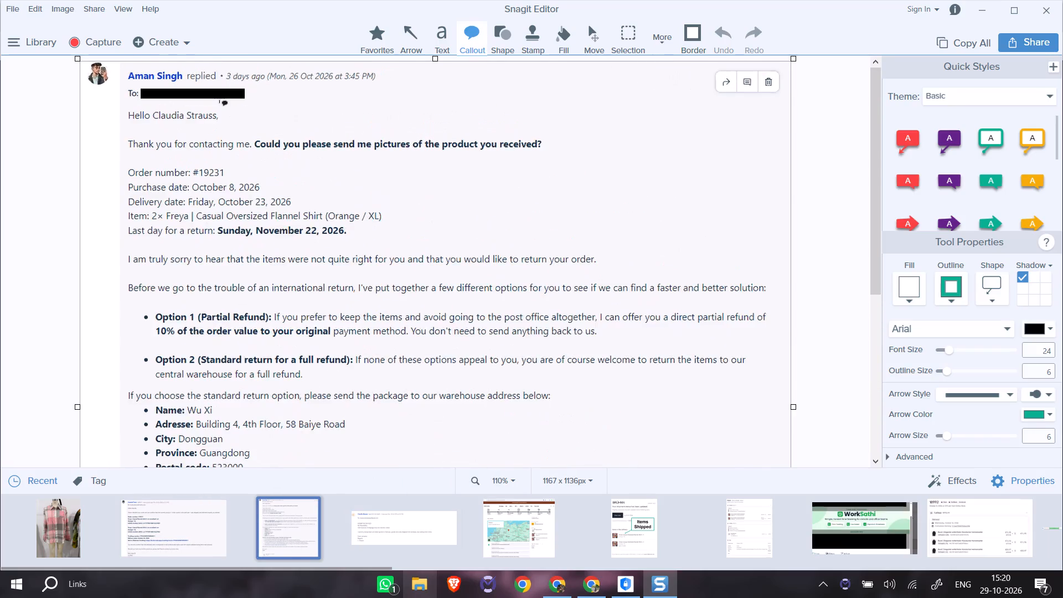
pyautogui.keyDown('ctrl'); pyautogui.scroll(-1, 219, 98); pyautogui.keyUp('ctrl')
pyautogui.click(655, 33)
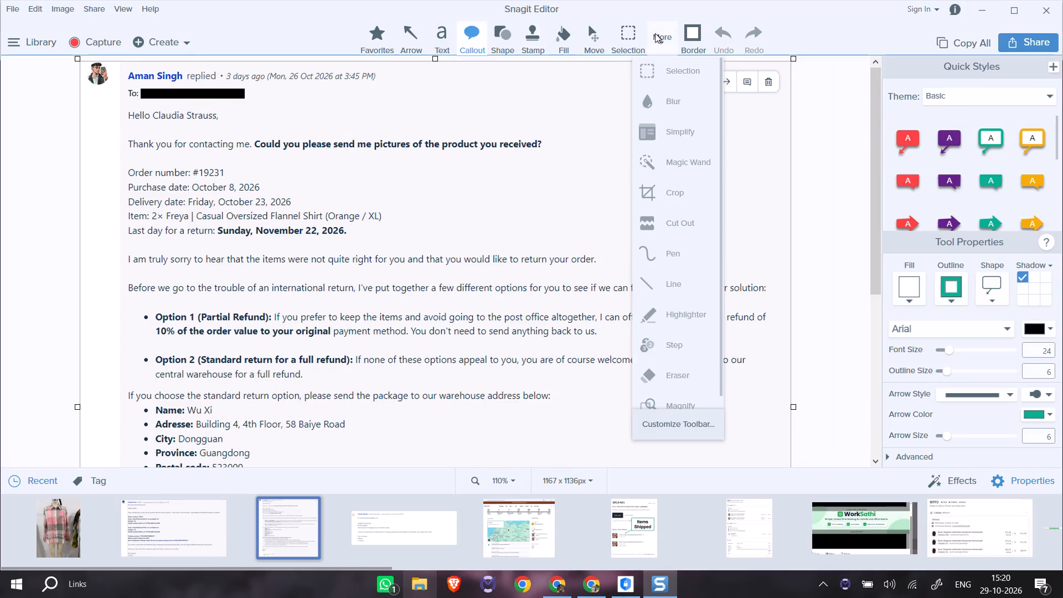
pyautogui.click(648, 102)
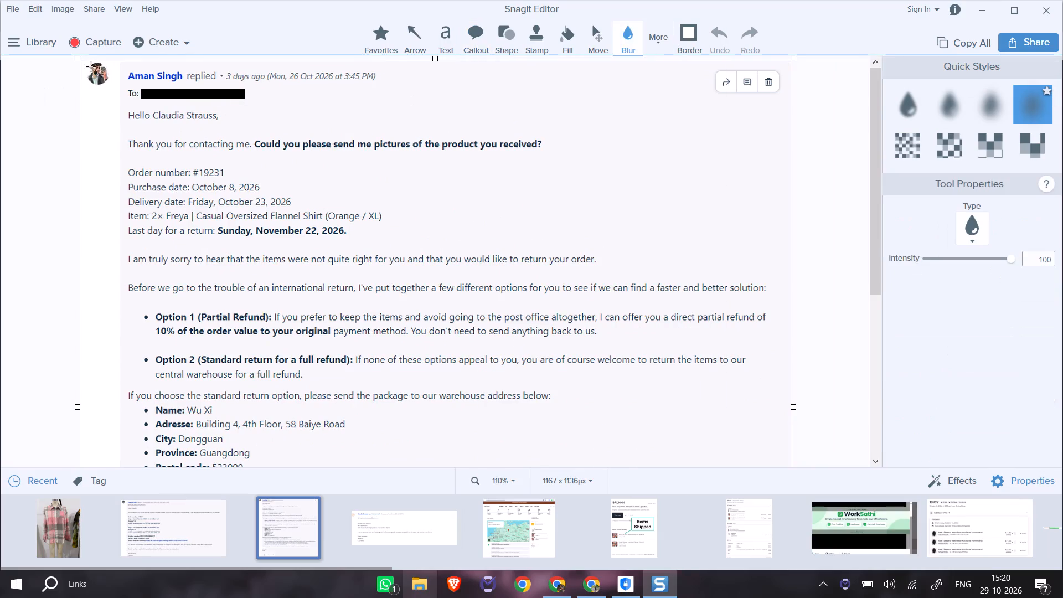
pyautogui.moveTo(86, 65); pyautogui.dragTo(187, 88)
pyautogui.click(147, 76)
pyautogui.hotkey('ctrl', 't')
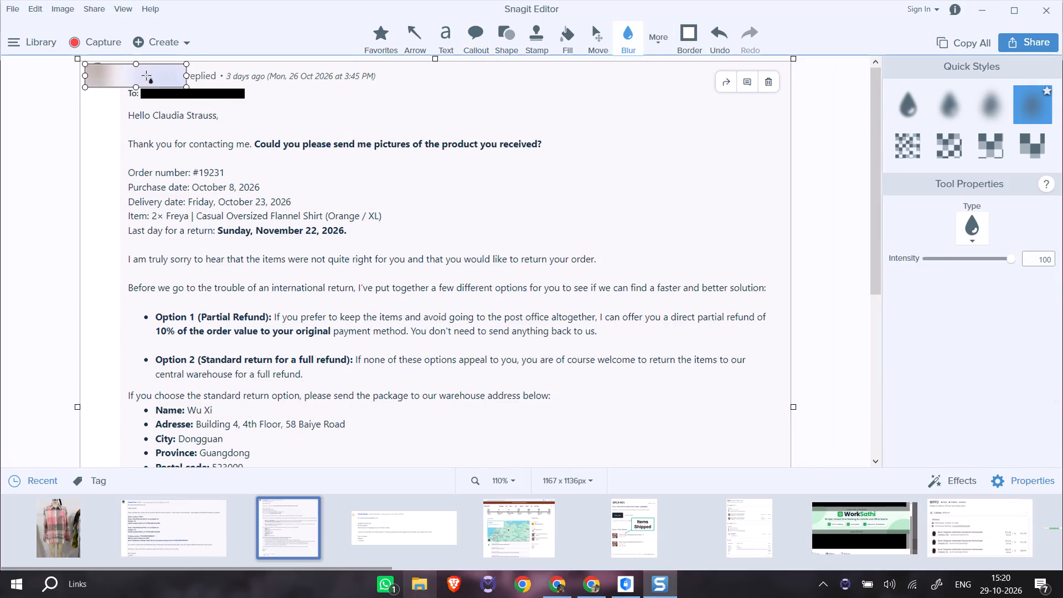
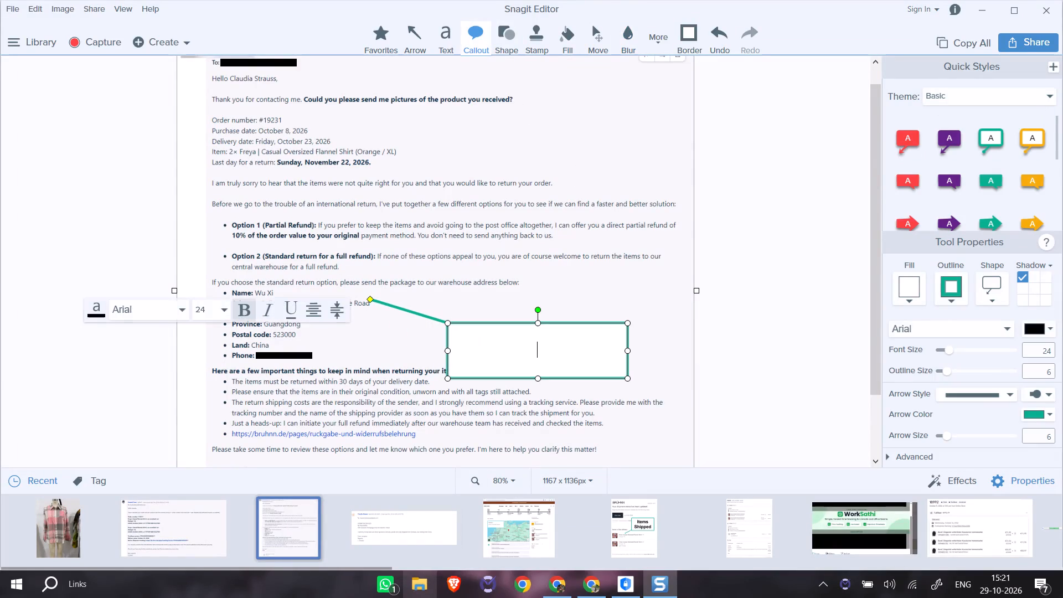
# Enlarge the empty callout box and paste in the prepared statement about the shared return instructions and the unaccepted partial refund offer.
pyautogui.click(538, 324)
pyautogui.moveTo(536, 324); pyautogui.dragTo(538, 290)
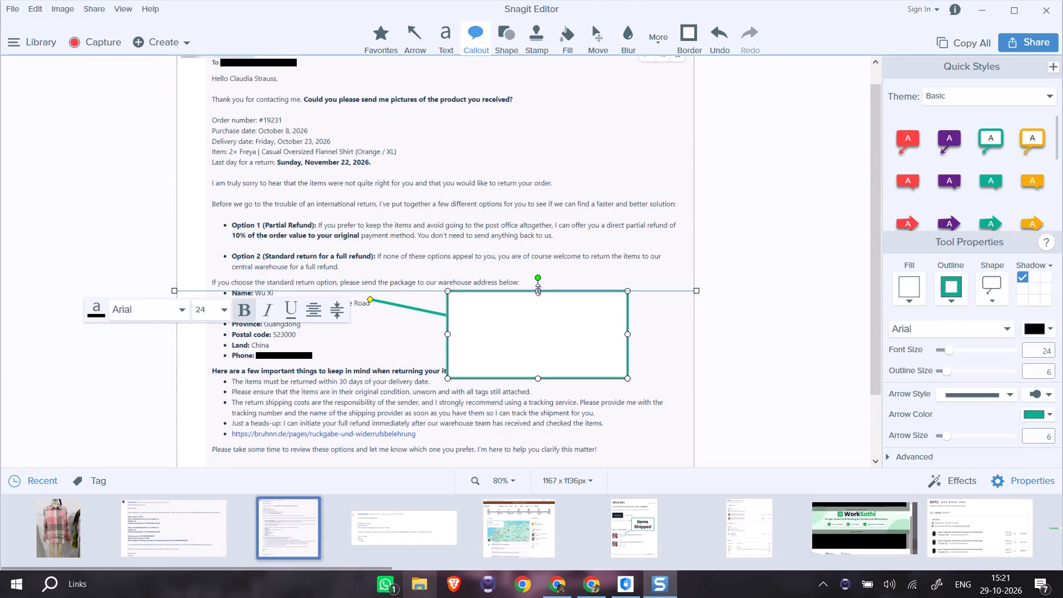
pyautogui.moveTo(538, 290); pyautogui.dragTo(538, 289)
pyautogui.moveTo(445, 332); pyautogui.dragTo(405, 330)
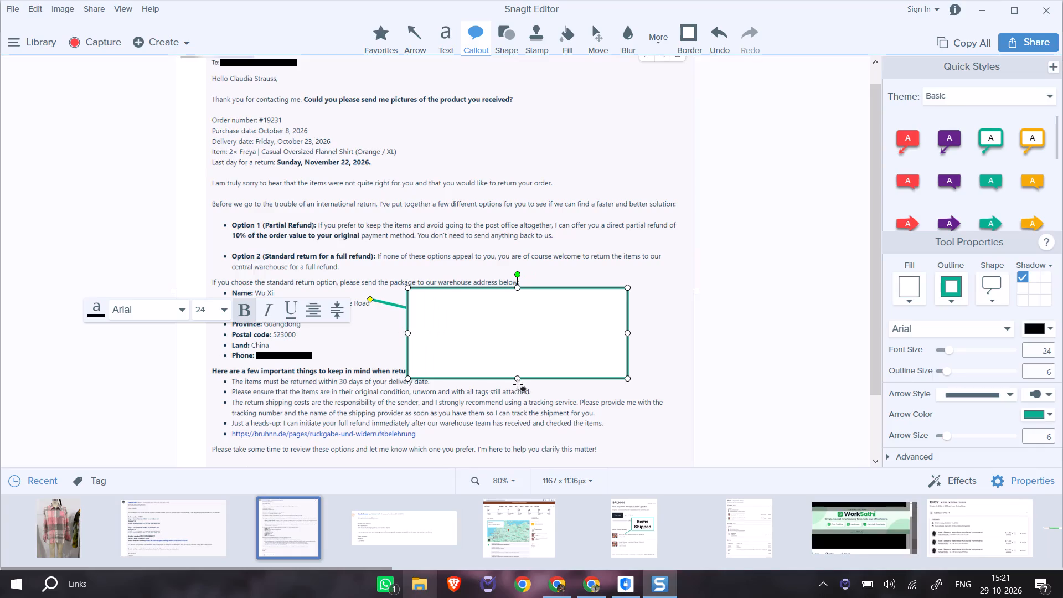
pyautogui.moveTo(516, 379); pyautogui.dragTo(526, 405)
pyautogui.hotkey('ctrl', 'v')
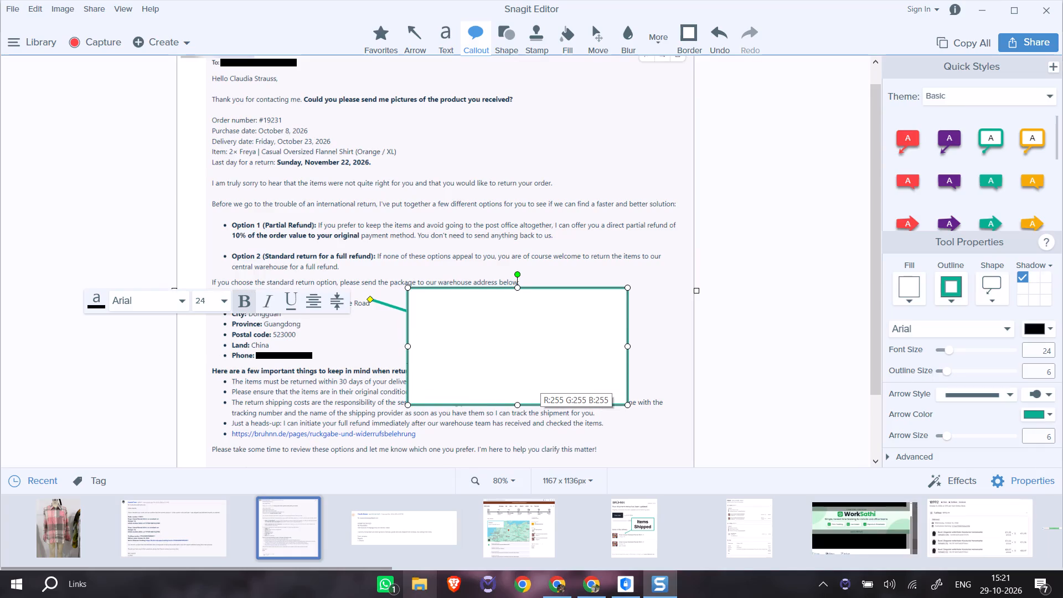
# Resize the callout box so the entire pasted statement, through "of the offers.", fits inside with some margin.
pyautogui.moveTo(628, 362); pyautogui.dragTo(660, 358)
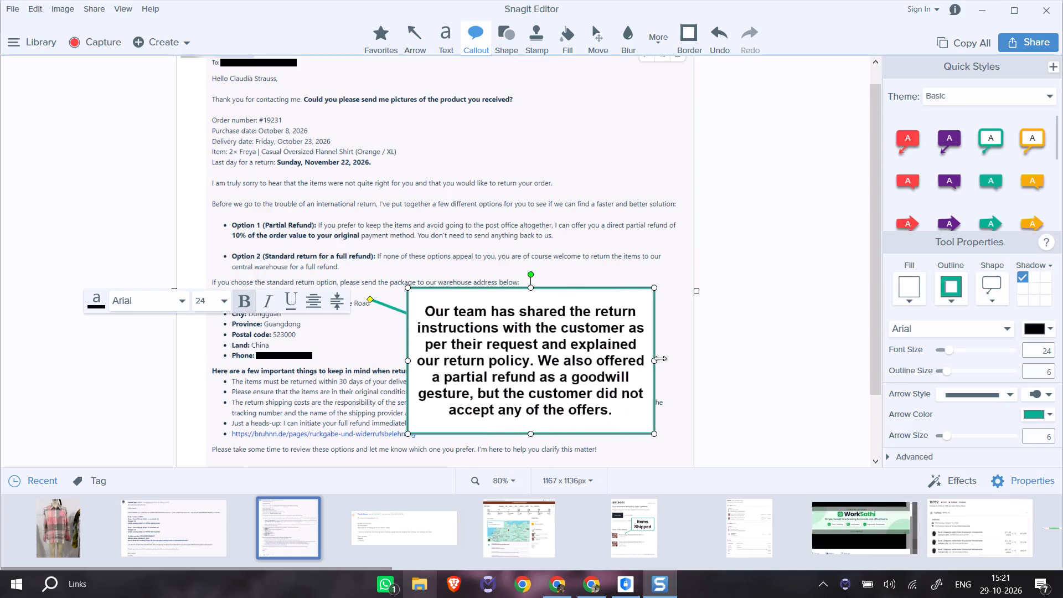
pyautogui.moveTo(660, 358); pyautogui.dragTo(669, 356)
pyautogui.moveTo(540, 432); pyautogui.dragTo(538, 410)
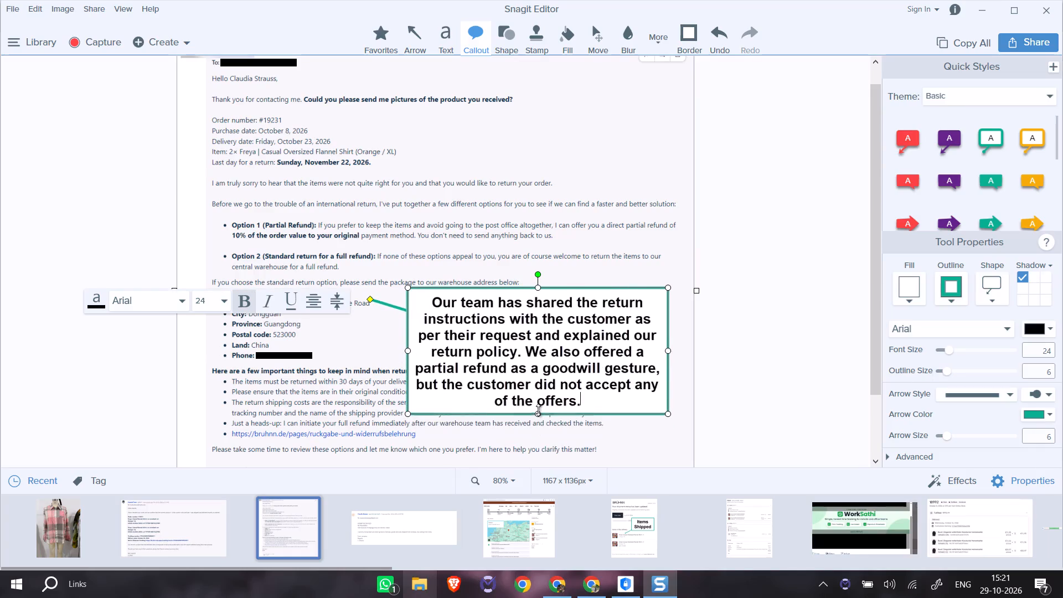
pyautogui.moveTo(538, 410); pyautogui.dragTo(542, 414)
pyautogui.click(650, 412)
pyautogui.click(646, 448)
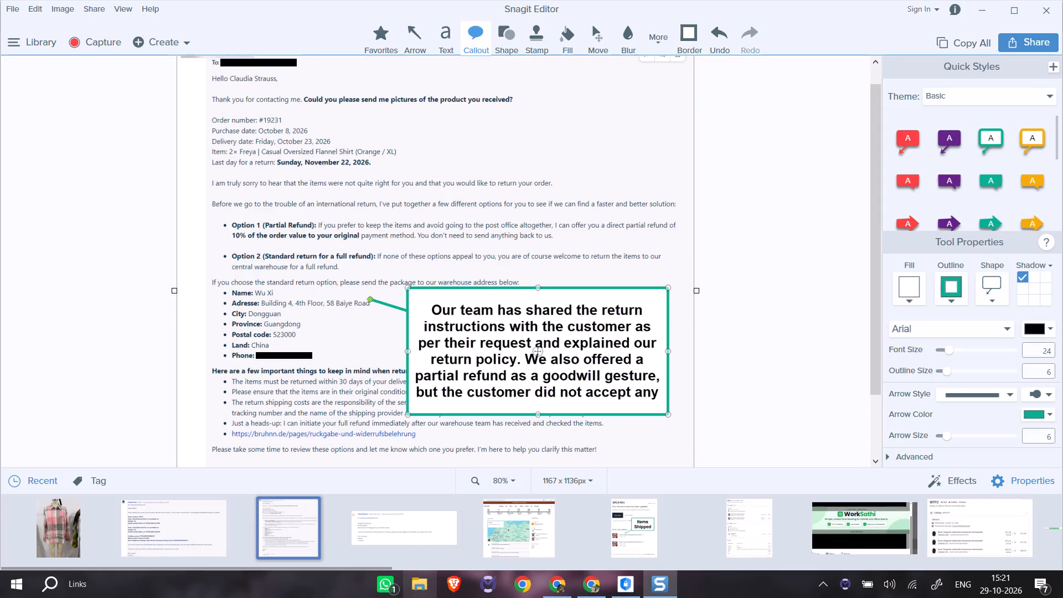
pyautogui.click(539, 286)
pyautogui.click(539, 286)
pyautogui.moveTo(538, 286); pyautogui.dragTo(538, 281)
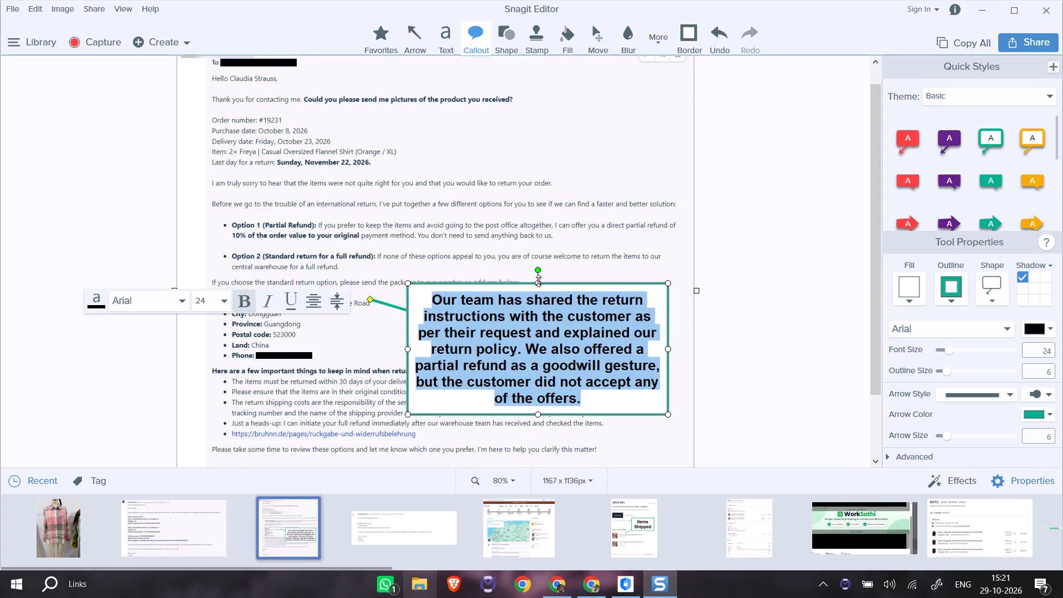
pyautogui.moveTo(538, 281); pyautogui.dragTo(542, 275)
pyautogui.click(582, 239)
pyautogui.click(599, 437)
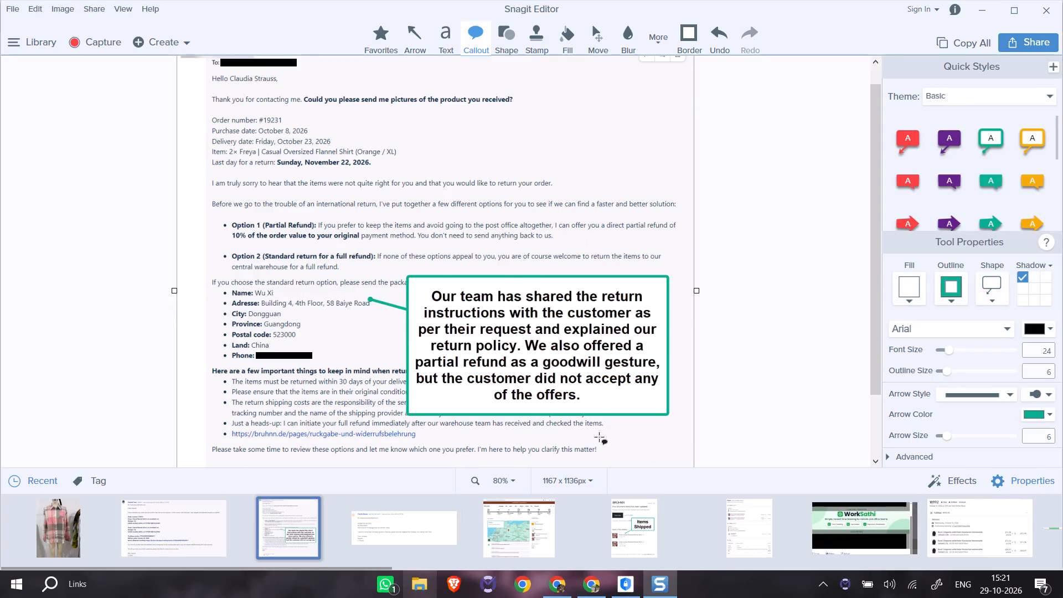
# Open the support reply capture stating that the correct product was shipped and delivered, from the recent captures.
pyautogui.keyDown('ctrl'); pyautogui.scroll(-2, 599, 437); pyautogui.keyUp('ctrl')
pyautogui.keyDown('ctrl'); pyautogui.scroll(-2, 356, 497); pyautogui.keyUp('ctrl')
pyautogui.keyDown('ctrl'); pyautogui.scroll(-3, 440, 369); pyautogui.keyUp('ctrl')
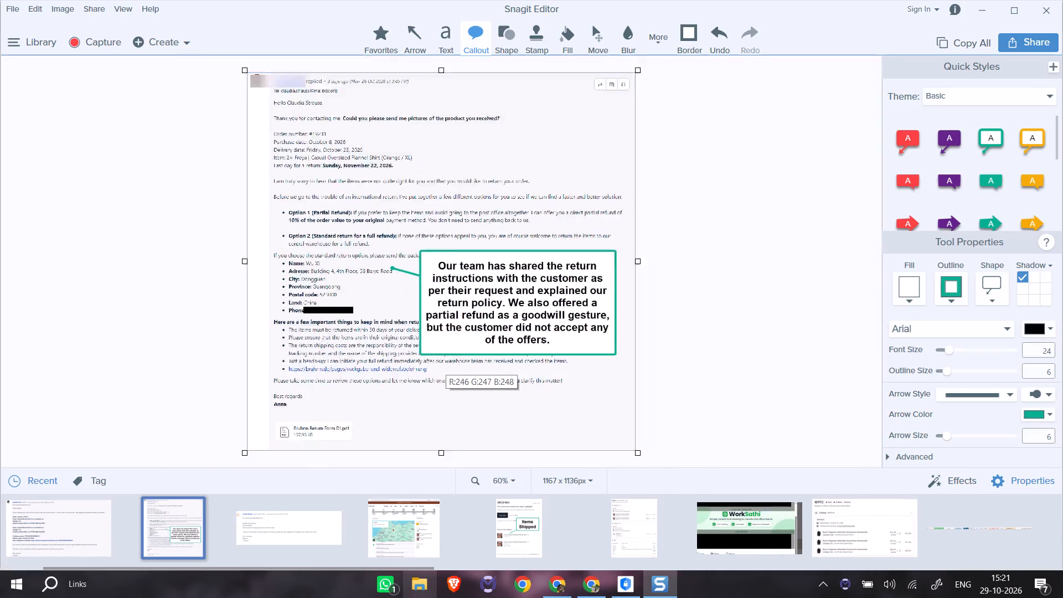
pyautogui.keyDown('ctrl'); pyautogui.scroll(-1, 440, 369); pyautogui.keyUp('ctrl')
pyautogui.hscroll(5, 177, 522)
pyautogui.hscroll(4, 108, 520)
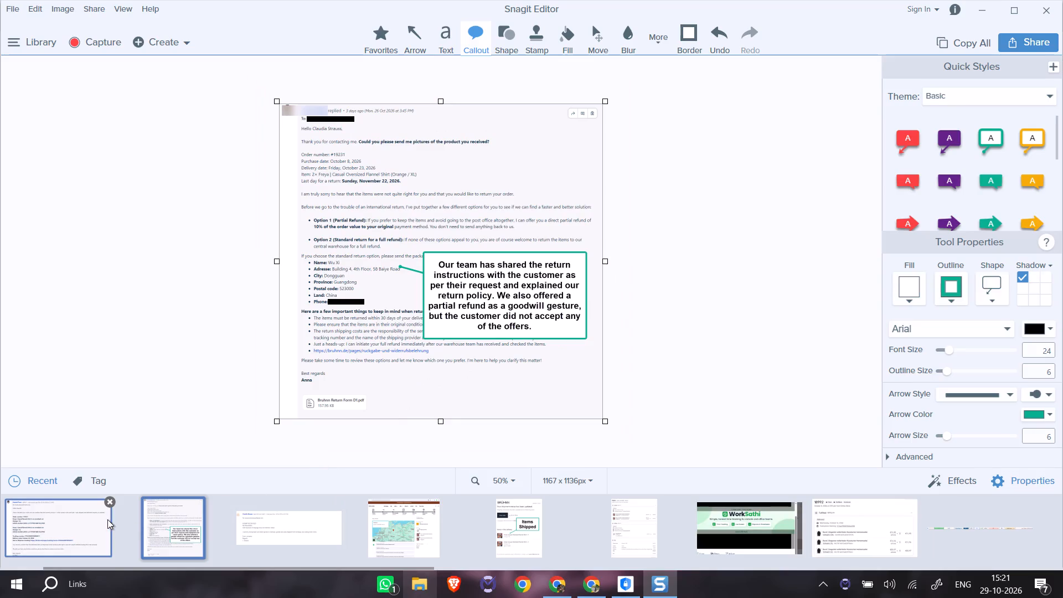
pyautogui.click(98, 524)
pyautogui.moveTo(212, 566); pyautogui.dragTo(146, 566)
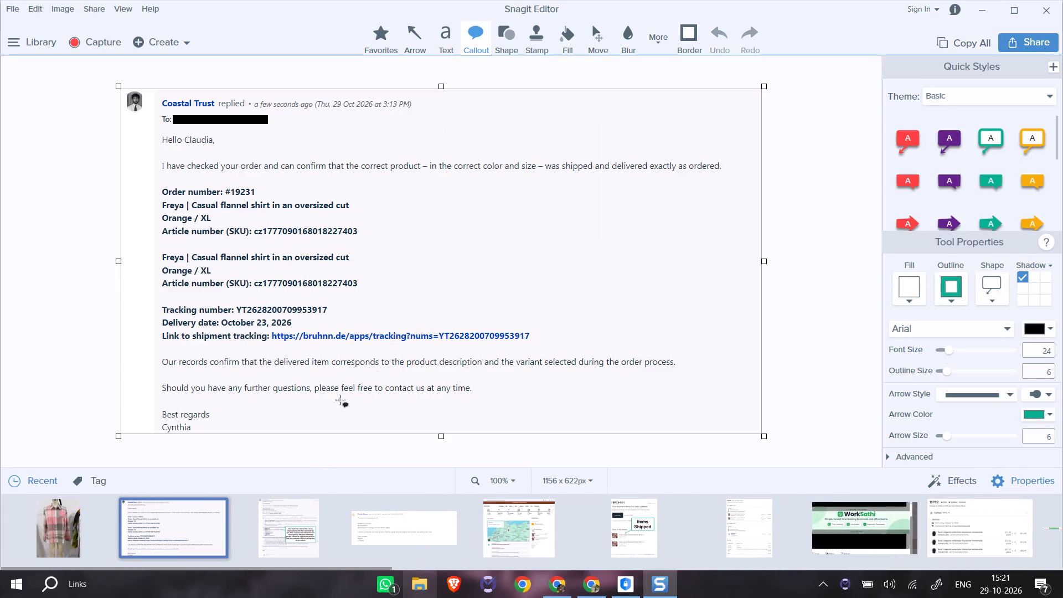
# Blur the sender's profile picture and the header line with the name and reply time at intensity 100.
pyautogui.click(627, 40)
pyautogui.moveTo(125, 90); pyautogui.dragTo(142, 103)
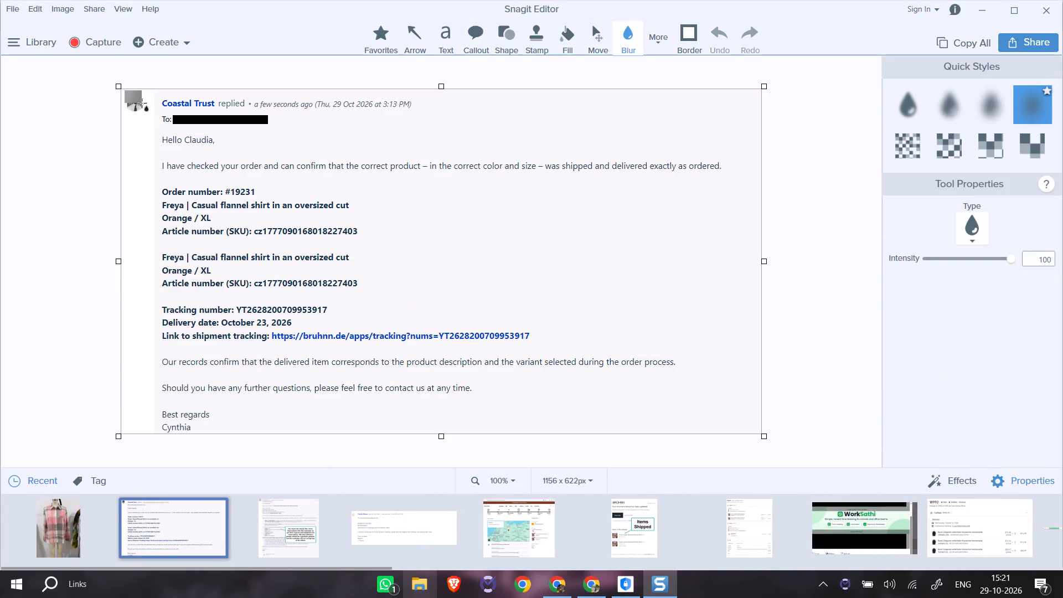
pyautogui.moveTo(142, 103); pyautogui.dragTo(149, 113)
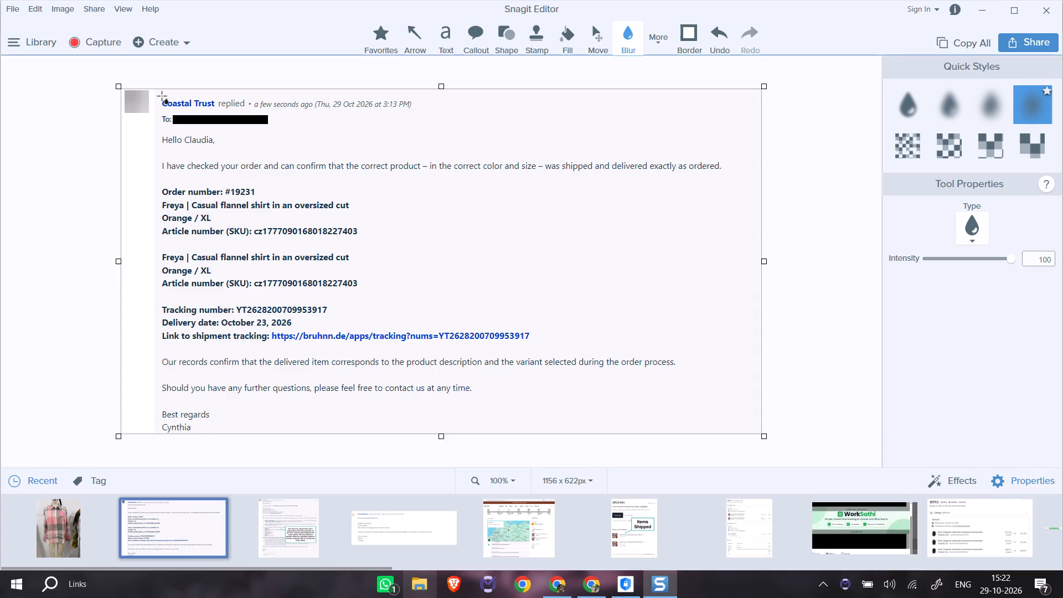
pyautogui.moveTo(161, 96); pyautogui.dragTo(420, 111)
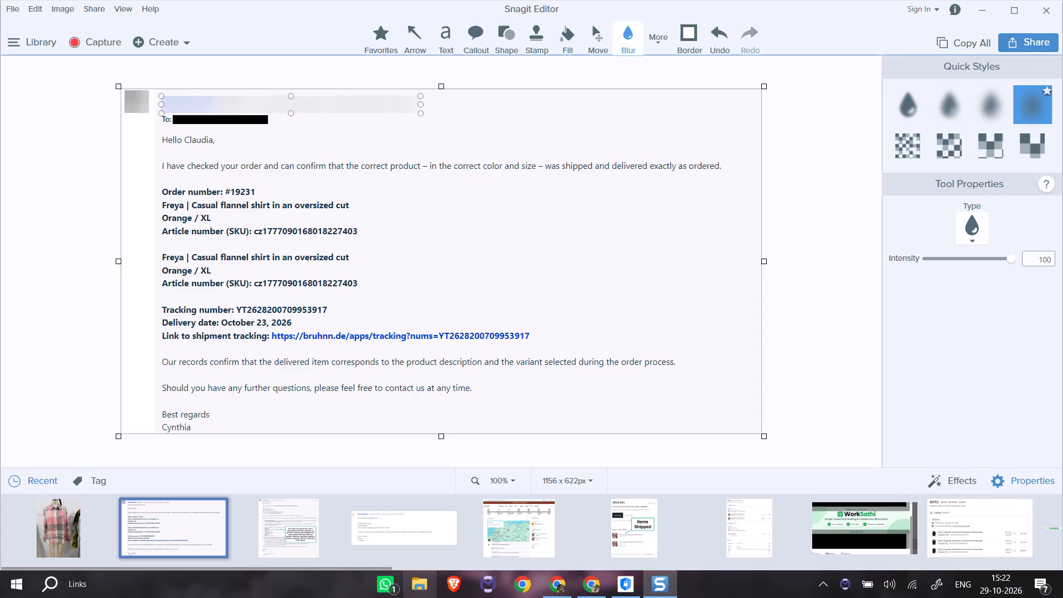
pyautogui.click(409, 106)
pyautogui.hotkey('ctrl', 't')
# Draw a green-outlined callout pointing to the sentence about the correct color and size, with its box over the empty area beside the order details.
pyautogui.click(486, 40)
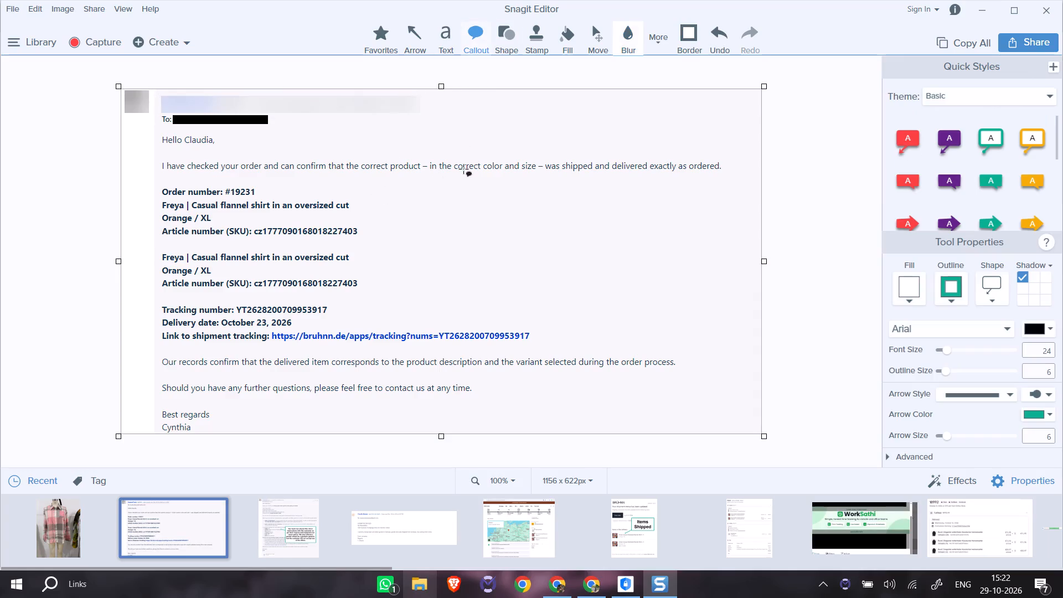
pyautogui.moveTo(451, 173); pyautogui.dragTo(701, 332)
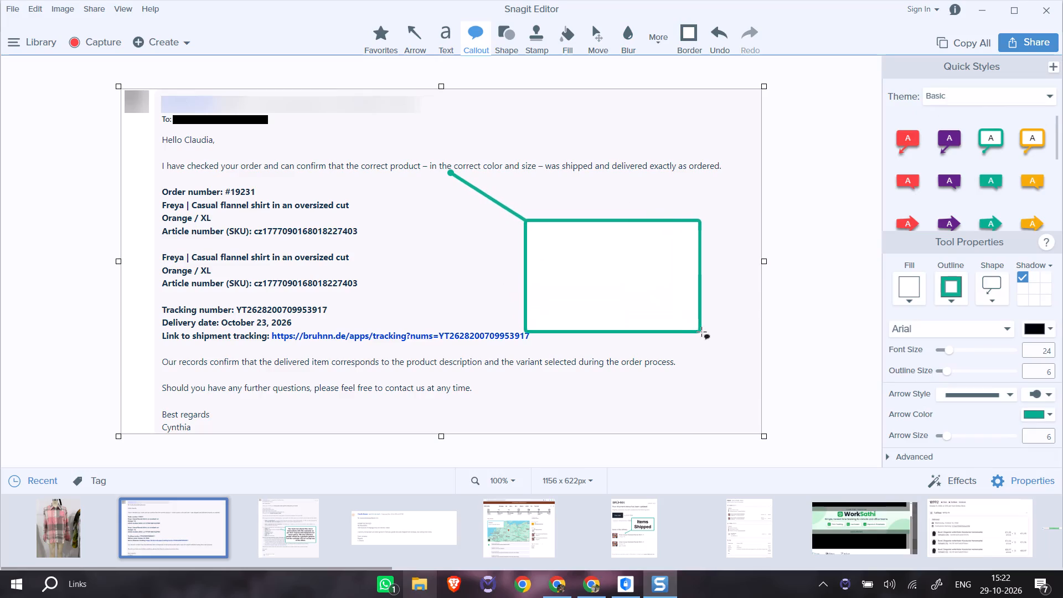
pyautogui.moveTo(701, 332); pyautogui.dragTo(701, 334)
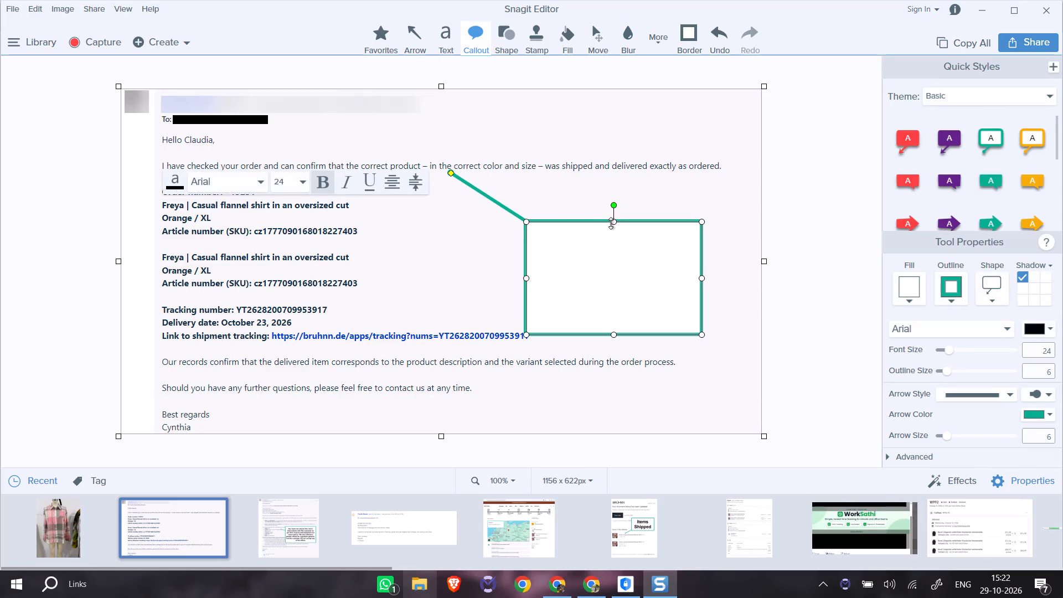
pyautogui.moveTo(612, 223); pyautogui.dragTo(599, 188)
pyautogui.moveTo(524, 261); pyautogui.dragTo(507, 259)
# Draft callout text saying the customer communication screenshot shows our team confirmed to the customer that they received the correct item.
pyautogui.write('Here is the screenshot of et')
pyautogui.press('BackSpace')
pyautogui.press('BackSpace')
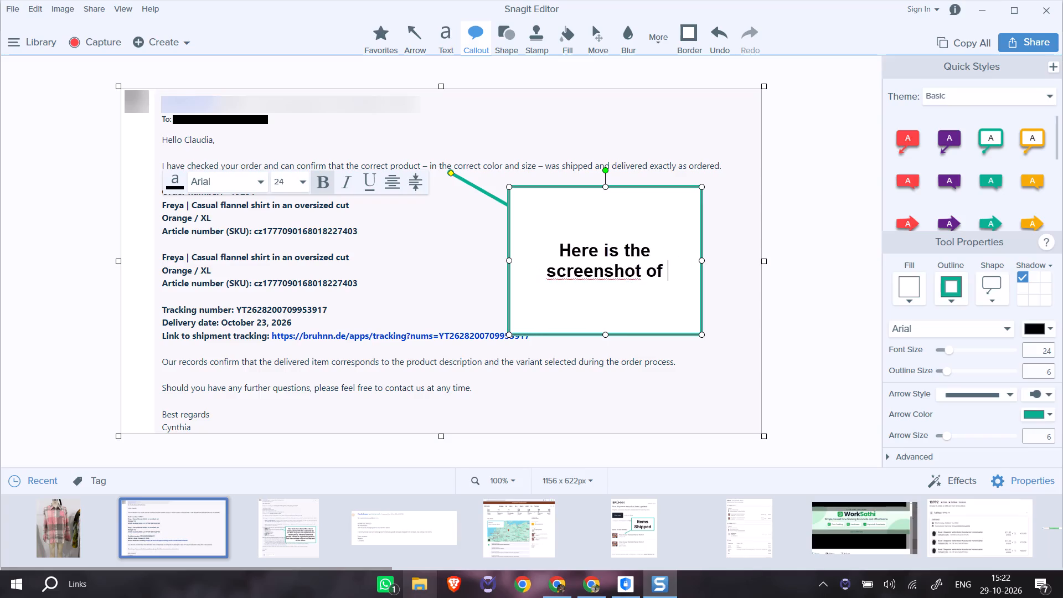
pyautogui.write('the customer communication whare you')
pyautogui.press('space')
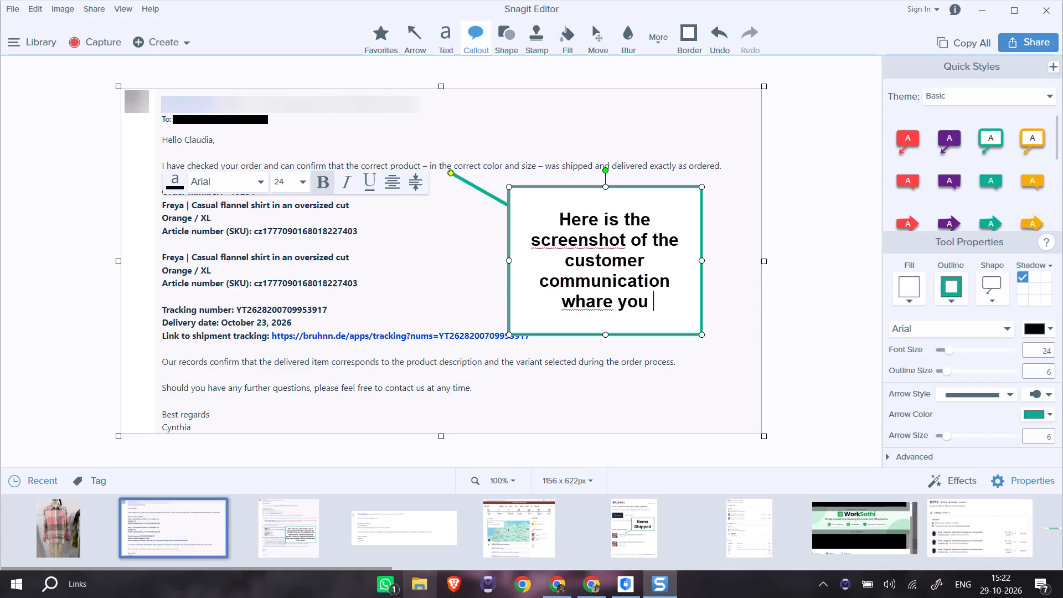
pyautogui.write('can see that the our team confurmmed to the customer thate thewy reveid')
pyautogui.press('space')
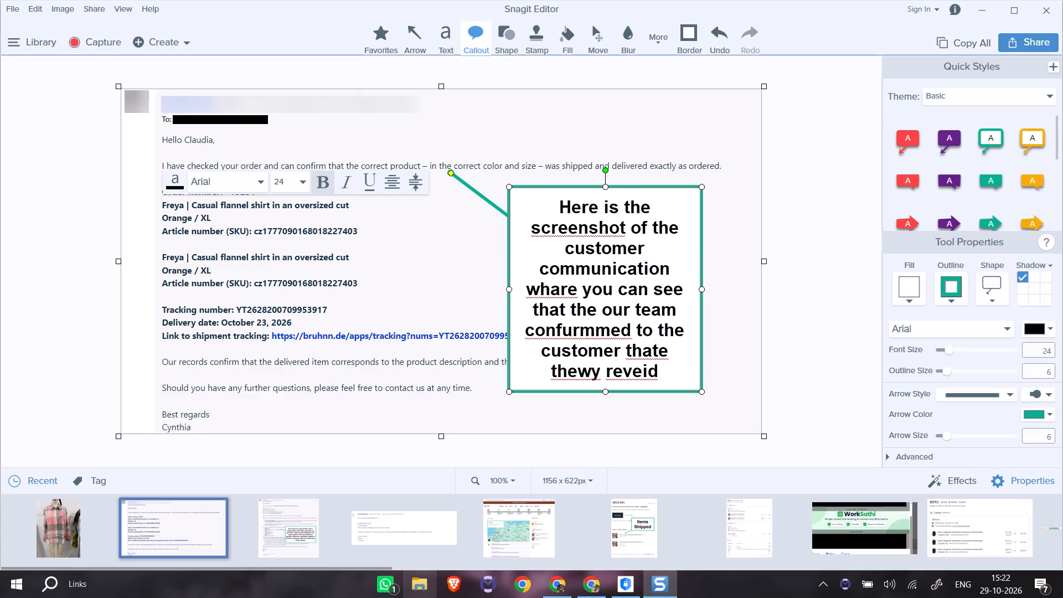
pyautogui.write('correct iitem')
pyautogui.press('space')
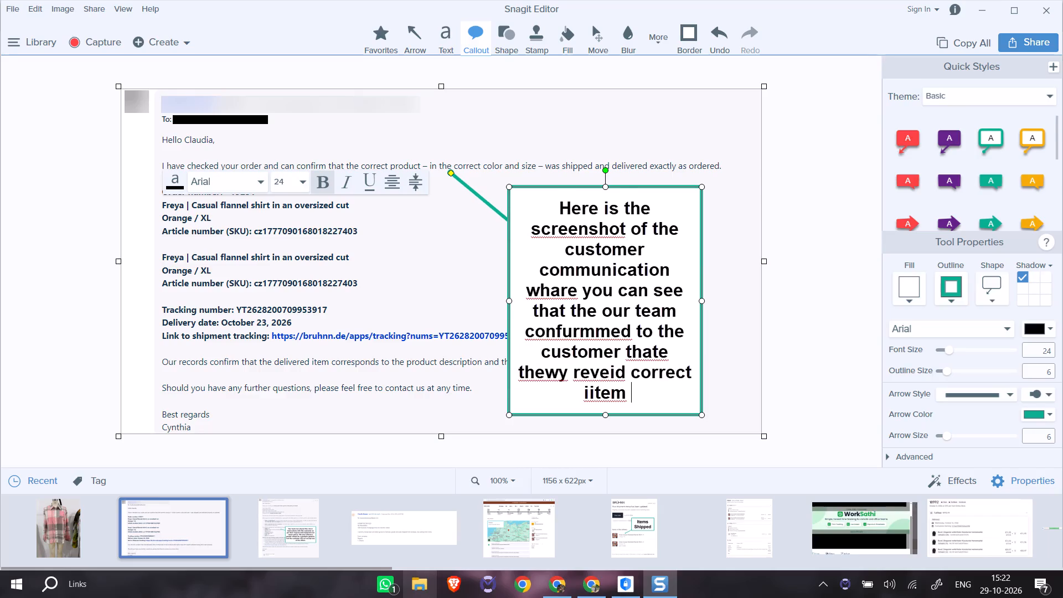
# Select the whole draft text in the callout.
pyautogui.hotkey('ctrl', 'a')
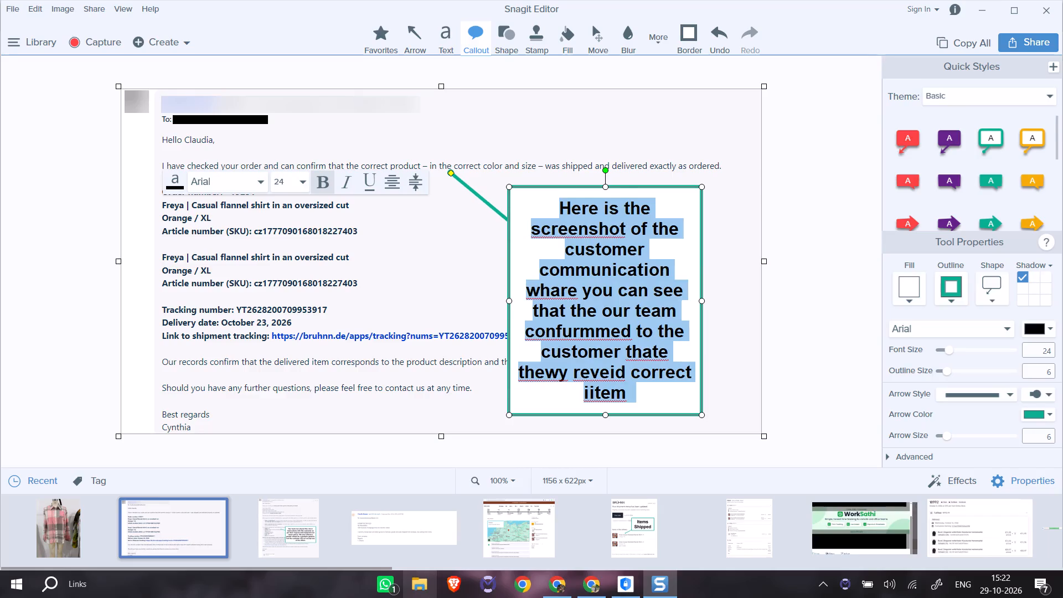